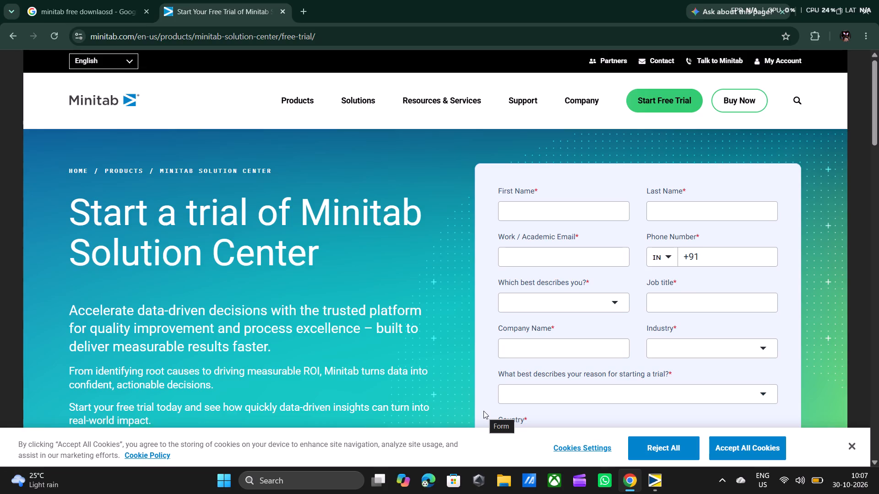
Autofill the trial form's name, email, phone and company fields from the saved profile for the company finjo.
left_click_drag(551, 192, 546, 210)
left_click(546, 210)
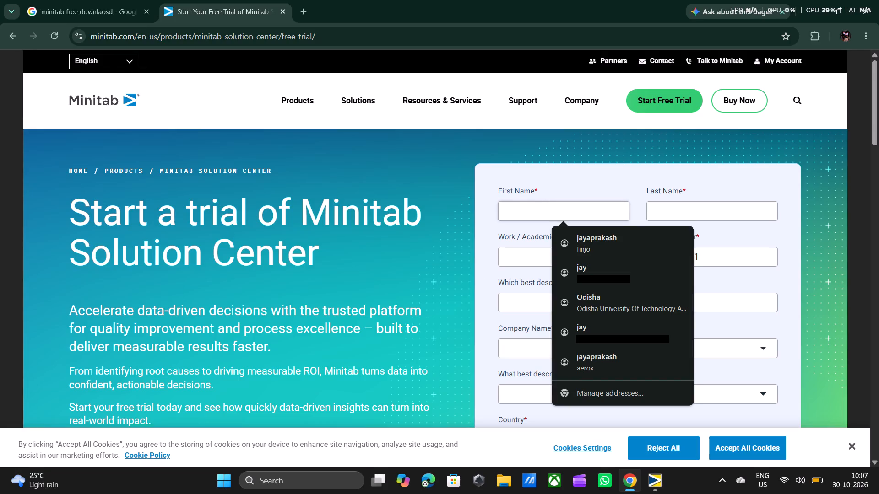
left_click(597, 241)
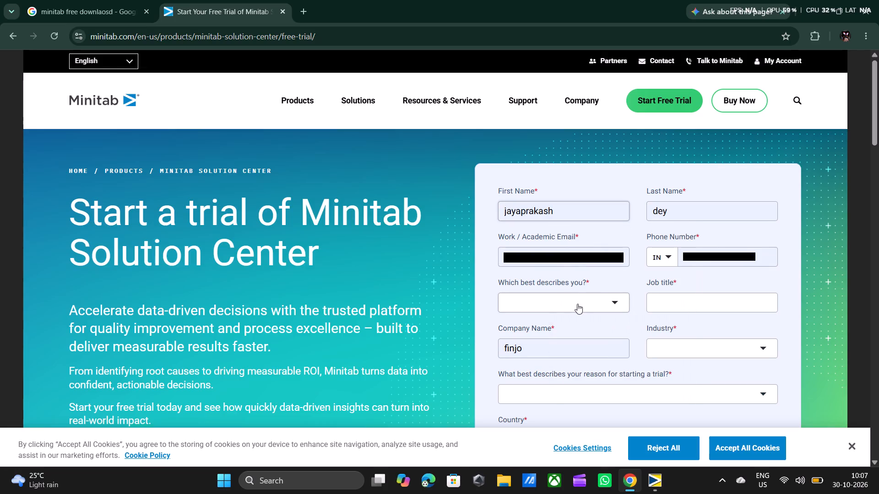
Answer "Which best describes you?" with Full Time Student.
left_click(617, 308)
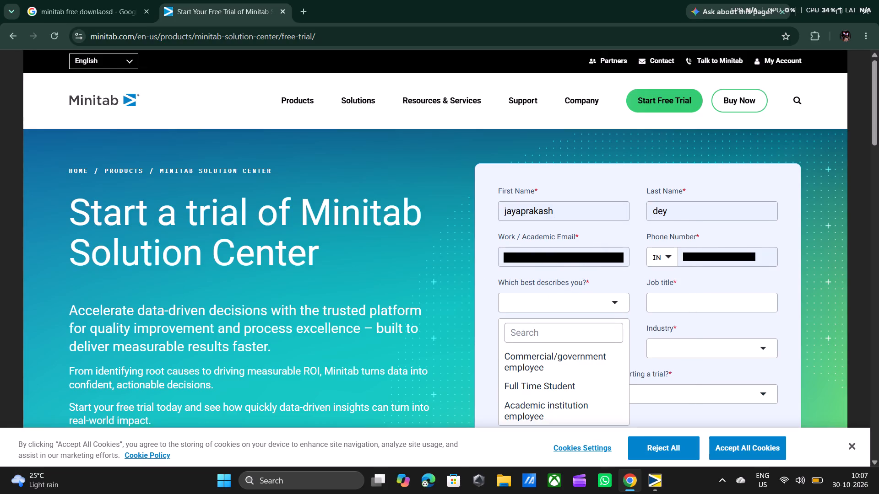
left_click(581, 385)
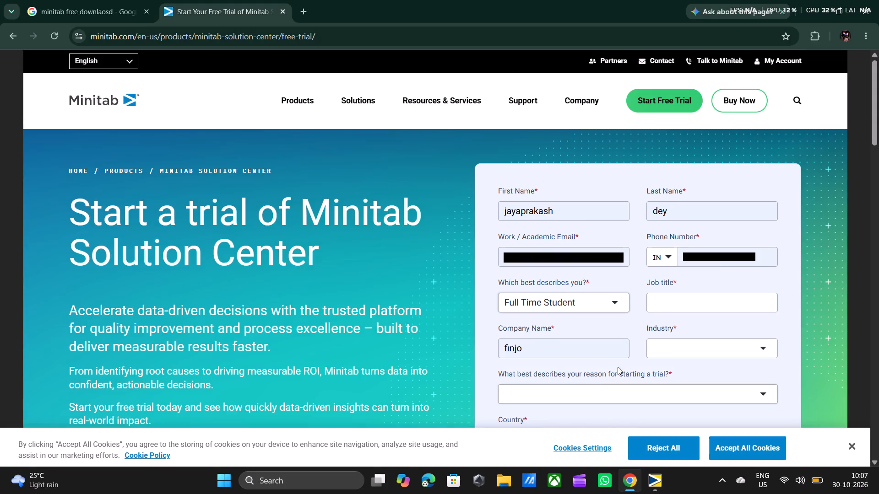
Enter student as the job title.
left_click(687, 300)
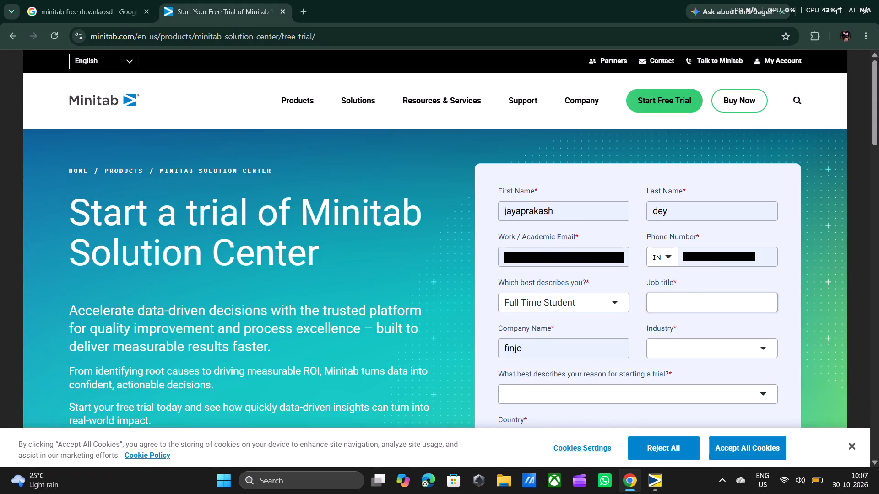
type("syudengt")
key("BackSpace")
key("BackSpace")
key("BackSpace")
key("BackSpace")
key("BackSpace")
key("BackSpace")
key("BackSpace")
key("BackSpace")
key("BackSpace")
key("BackSpace")
key("BackSpace")
key("BackSpace")
key("BackSpace")
key("BackSpace")
key("BackSpace")
type("student")
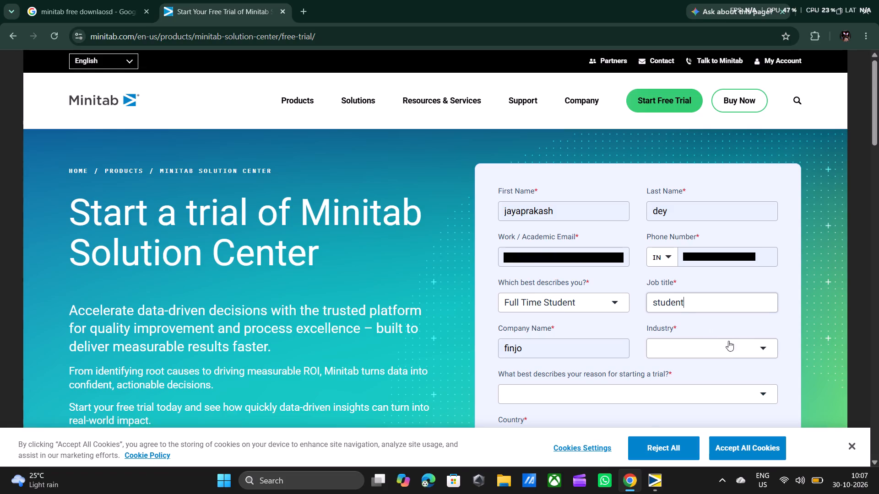
Set the industry to Manufacturing.
scroll(732, 350, "down", 1)
left_click(762, 256)
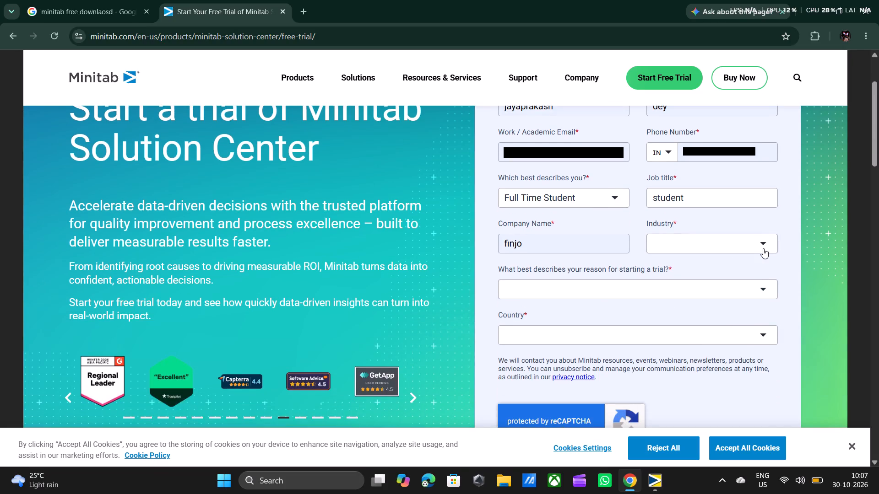
left_click(763, 248)
scroll(714, 327, "down", 6)
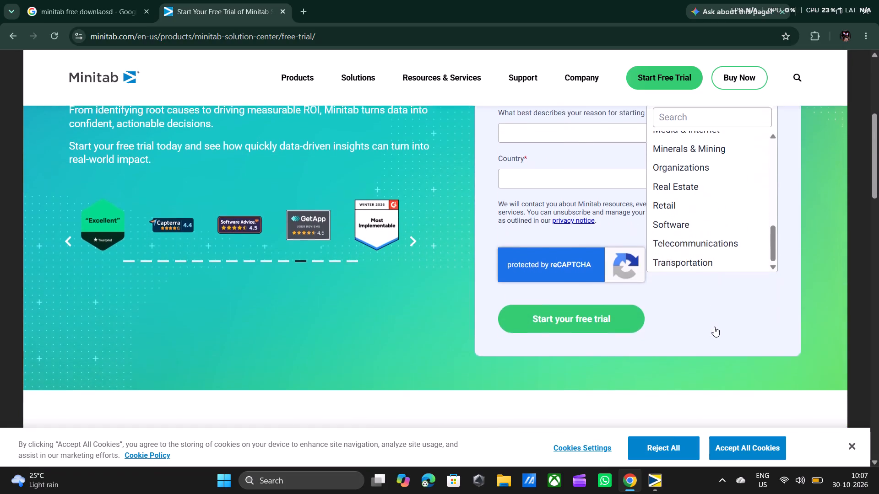
scroll(714, 327, "up", 3)
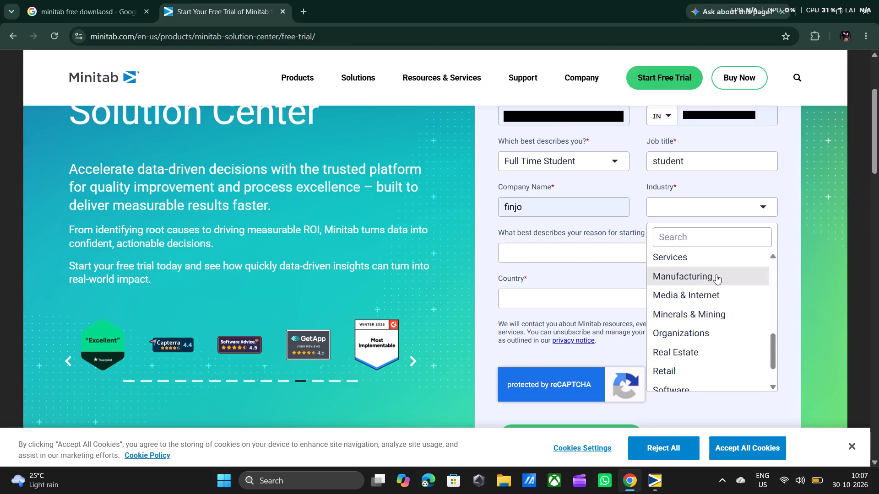
left_click(716, 274)
Give "Evaluate for ongoing business use" as the reason for starting the trial.
left_click(675, 250)
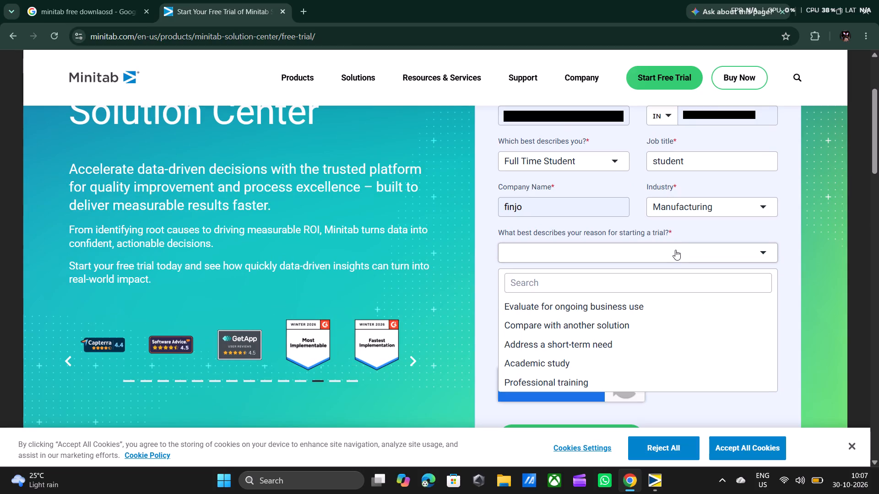
left_click(637, 306)
Find India in the country list and choose it.
left_click(648, 295)
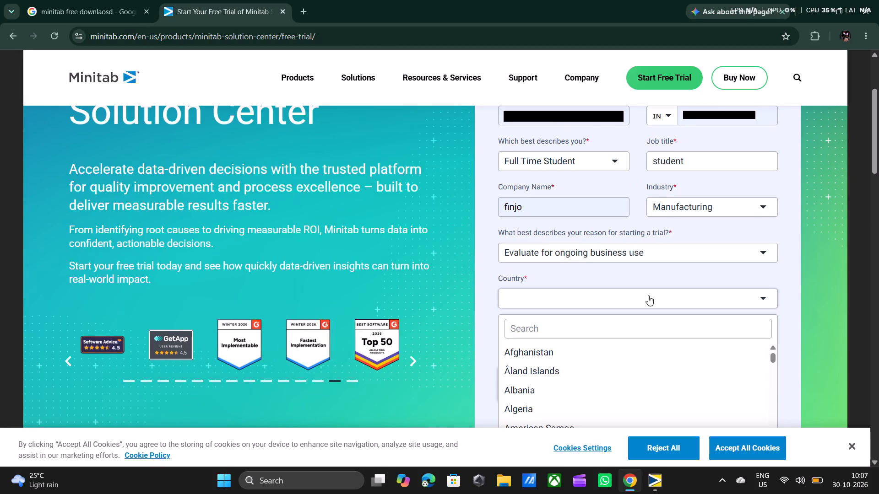
type("ind")
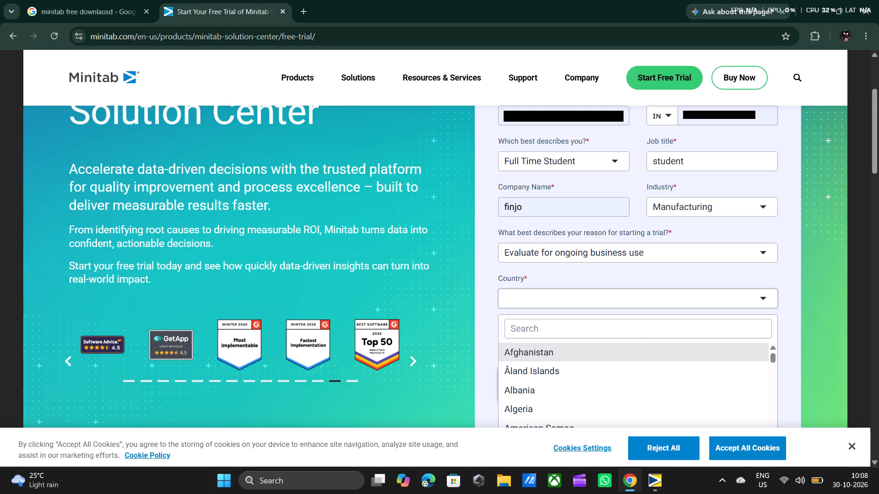
left_click(653, 331)
type("inadia")
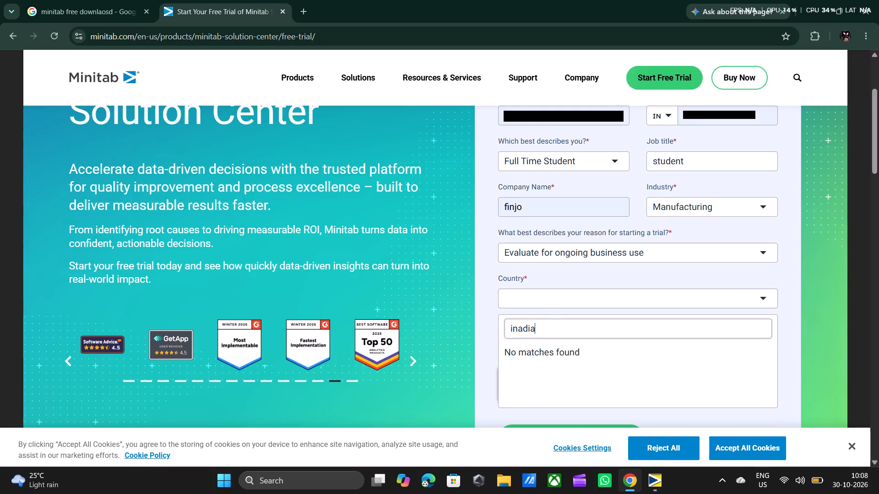
key("BackSpace")
key("BackSpace")
key("BackSpace")
key("BackSpace")
type("dia")
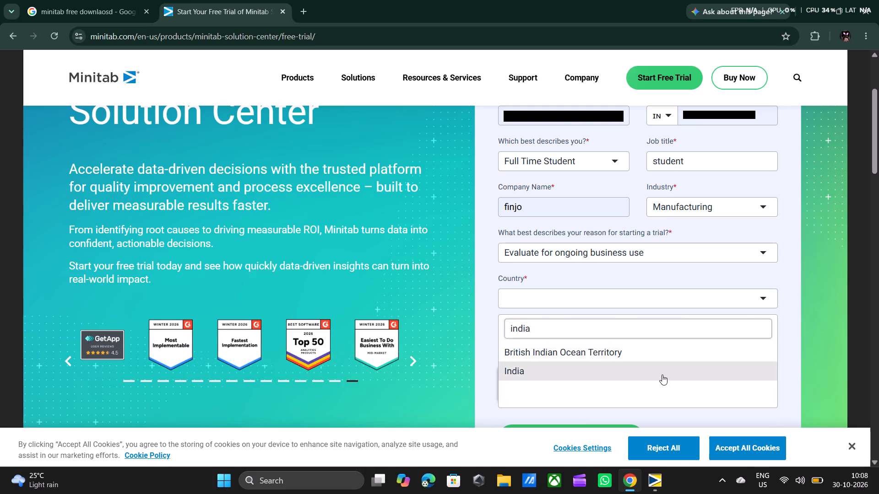
left_click(662, 375)
Submit the completed form to start the free trial.
scroll(594, 376, "down", 2)
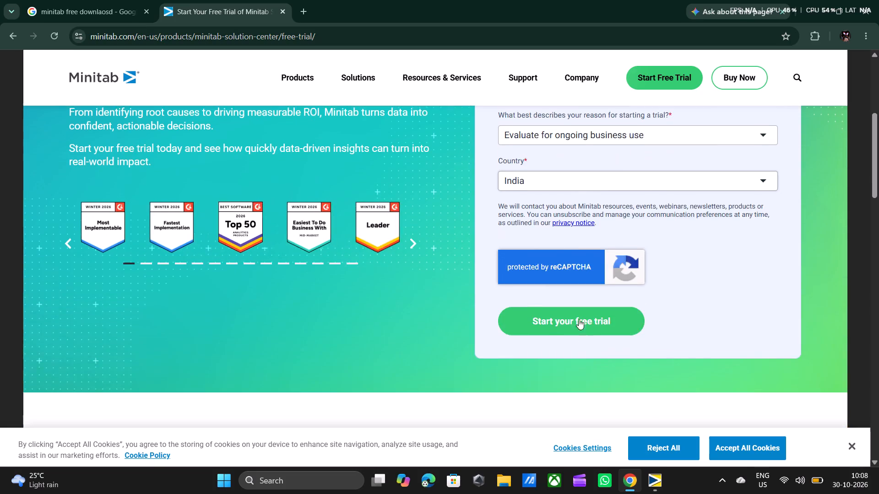
left_click(572, 249)
left_click(563, 331)
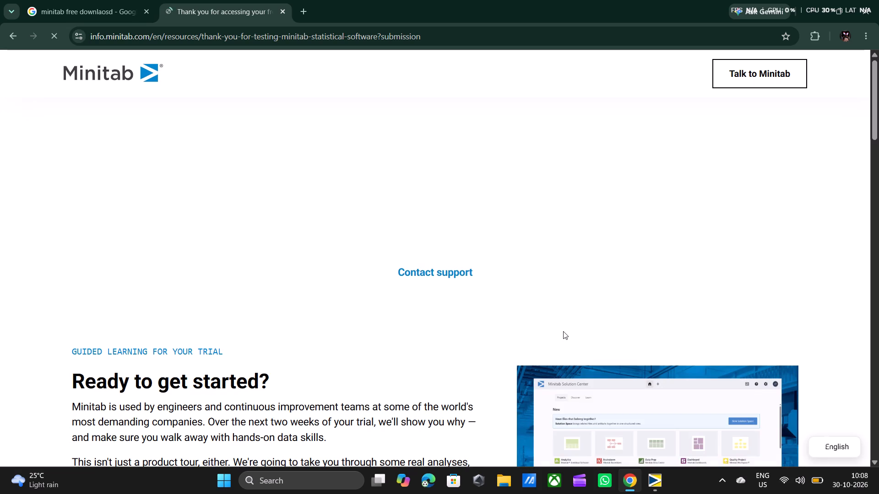
Look through the trial confirmation page for a way to access the software.
scroll(563, 331, "down", 6)
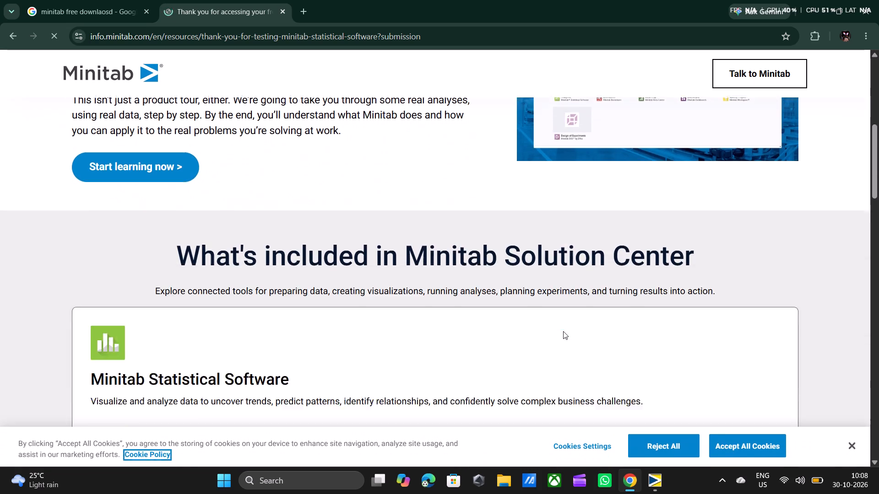
scroll(563, 331, "down", 7)
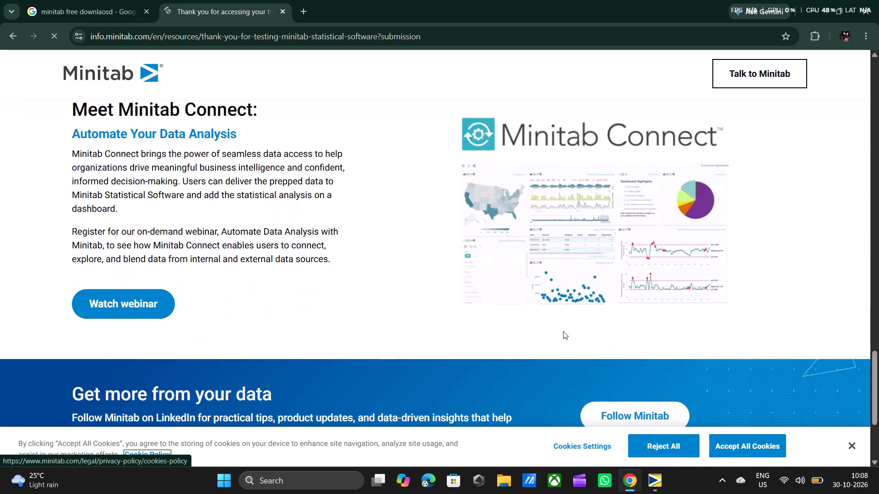
scroll(563, 331, "up", 3)
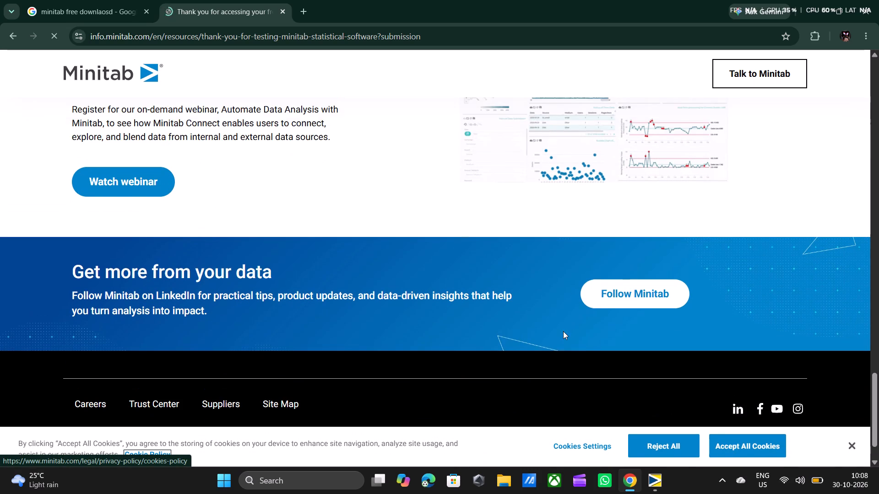
scroll(563, 331, "up", 5)
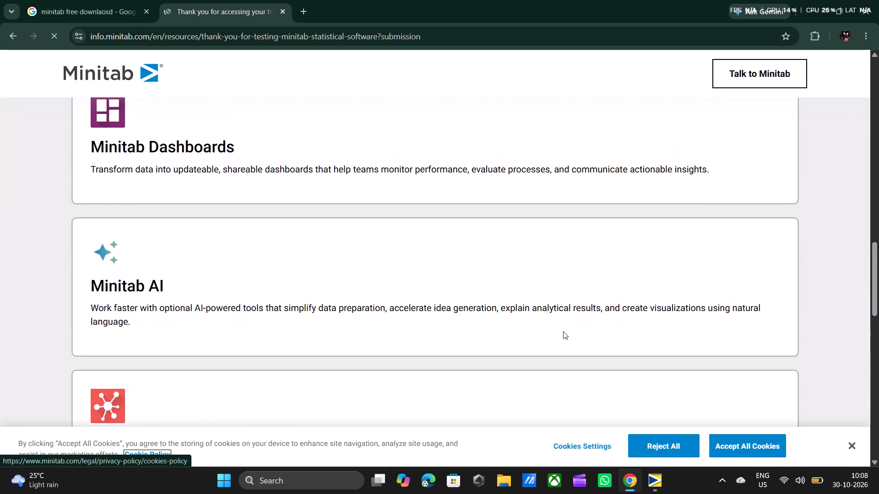
scroll(563, 331, "up", 3)
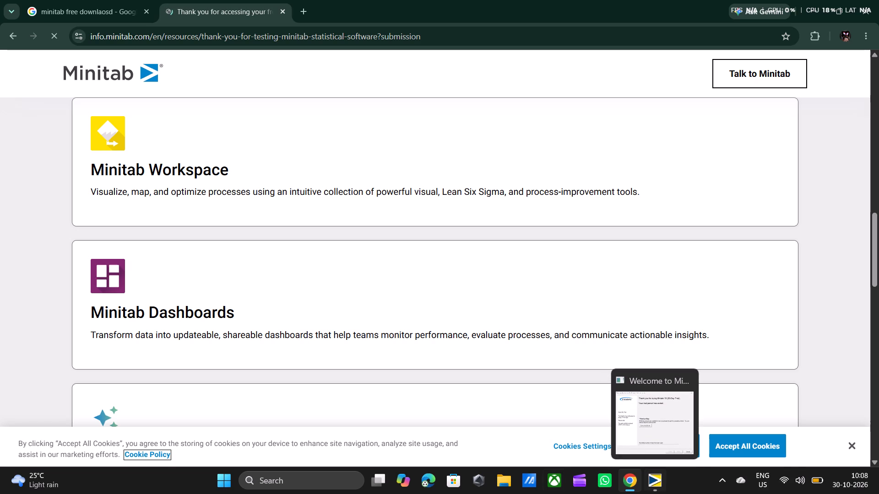
Search Windows for installed apps matching "mini" and dismiss the search.
left_click(316, 478)
type("mini")
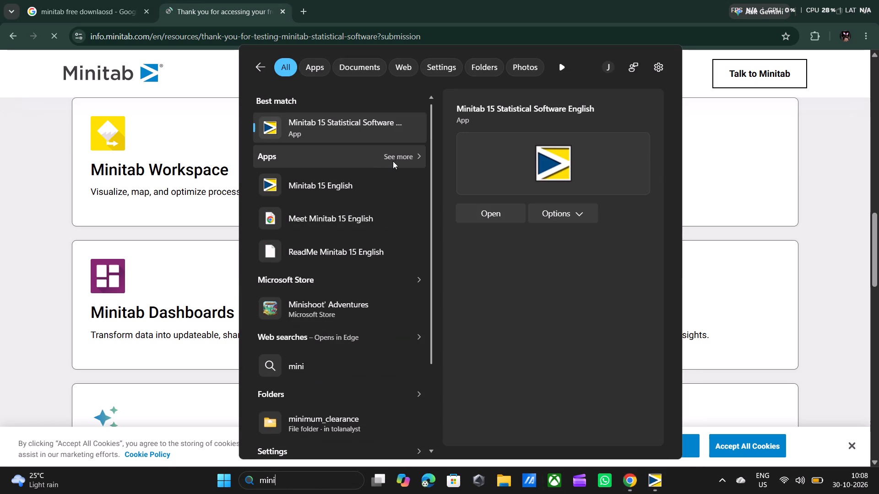
left_click(780, 140)
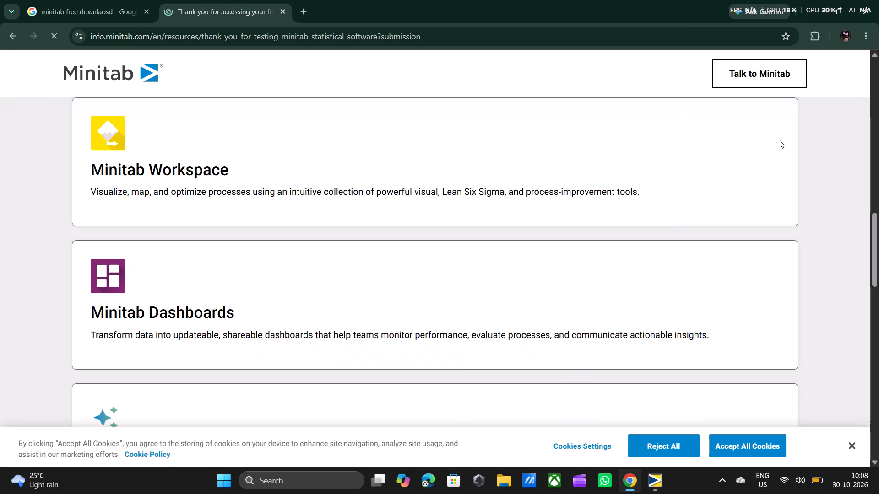
Look through the confirmation page again, from the included Minitab tools to the end of the page.
scroll(445, 130, "up", 3)
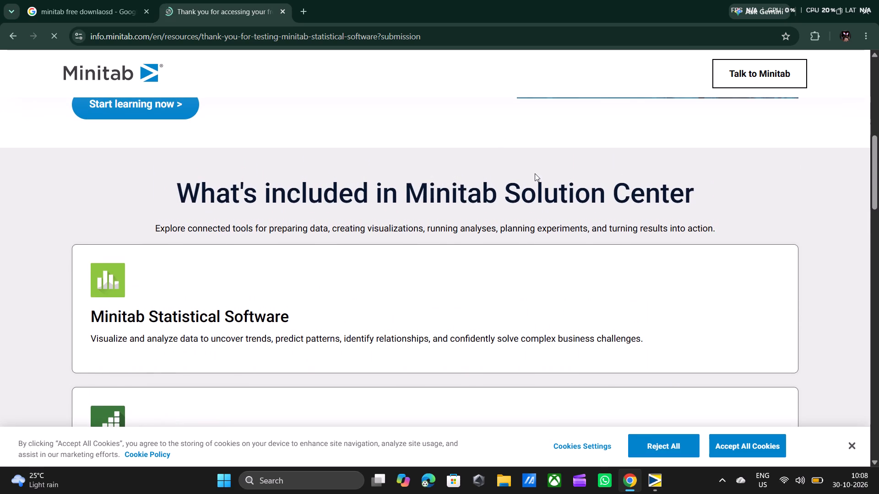
left_click(497, 263)
left_click_drag(61, 274, 164, 257)
triple_click(164, 257)
scroll(241, 334, "down", 6)
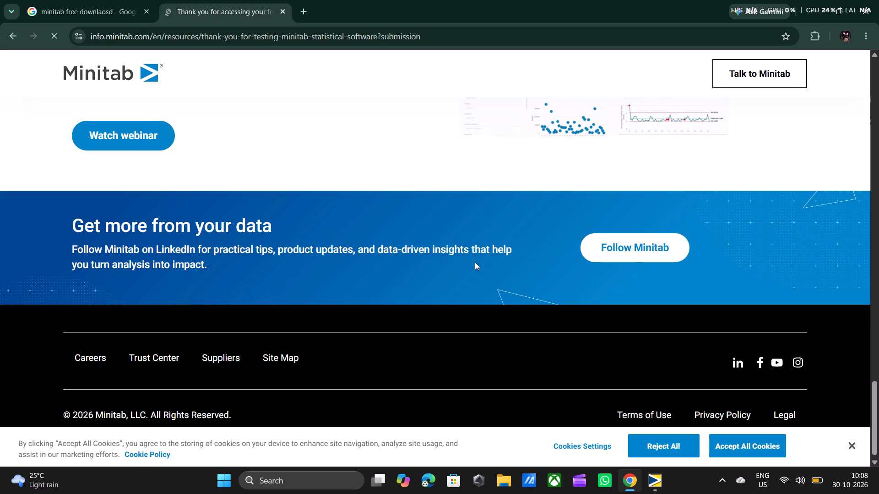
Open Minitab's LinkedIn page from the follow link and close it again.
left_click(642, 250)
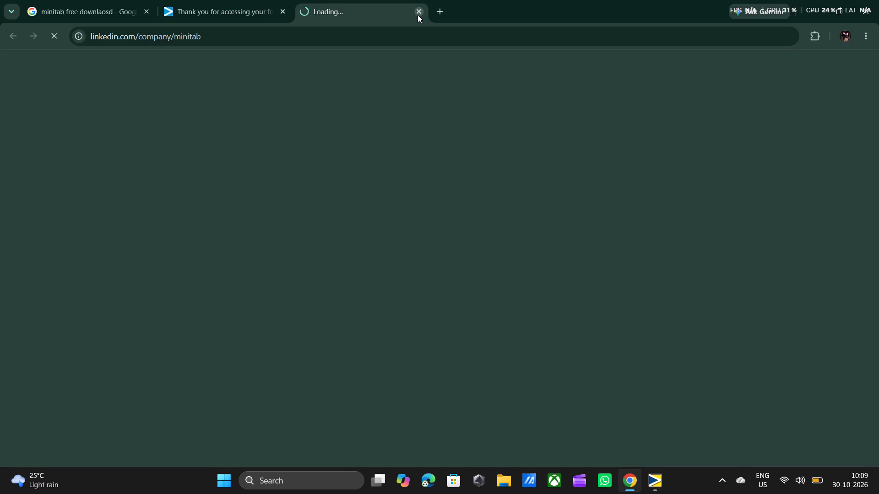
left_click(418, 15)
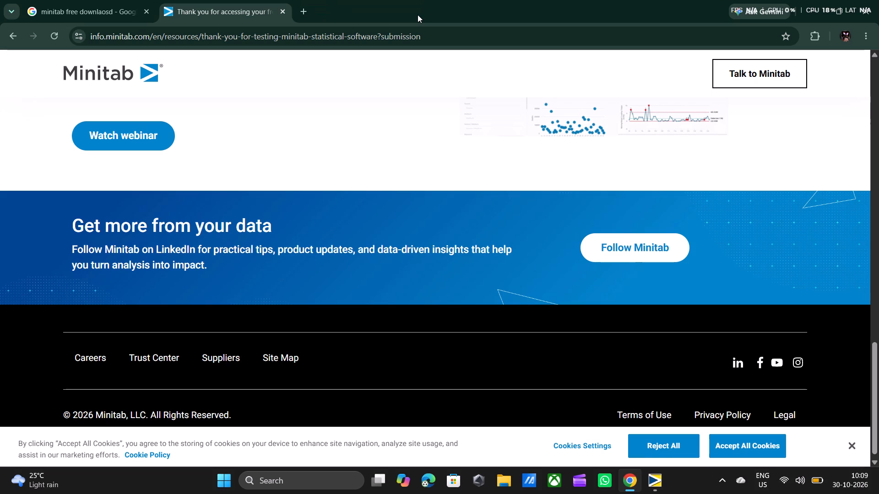
Read the confirmation page's next steps, guided learning and included tools sections.
scroll(133, 36, "up", 5)
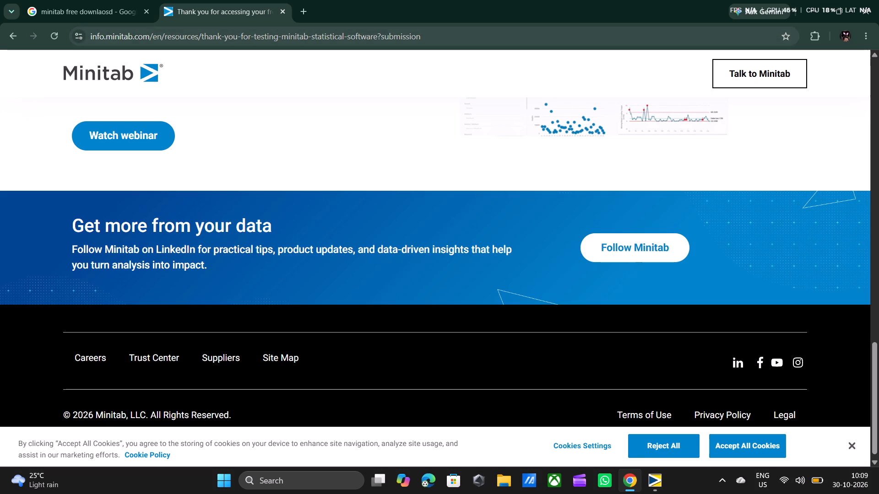
scroll(234, 206, "up", 12)
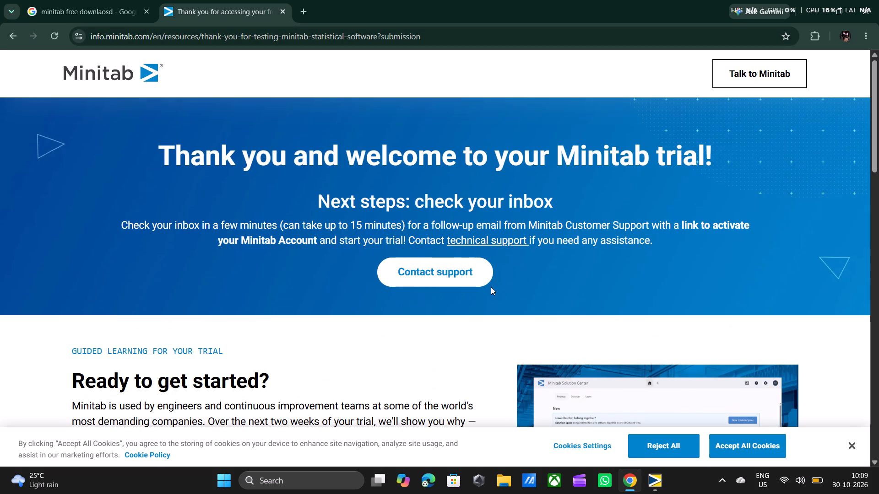
scroll(226, 348, "down", 2)
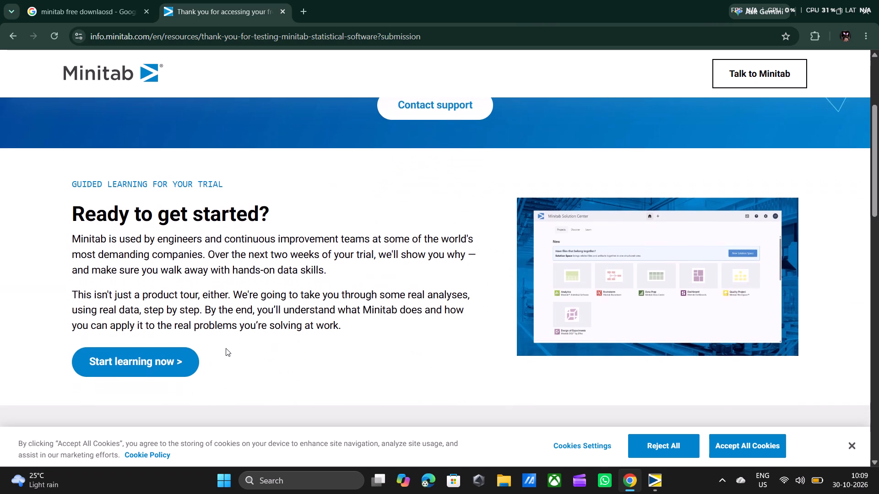
scroll(226, 348, "down", 4)
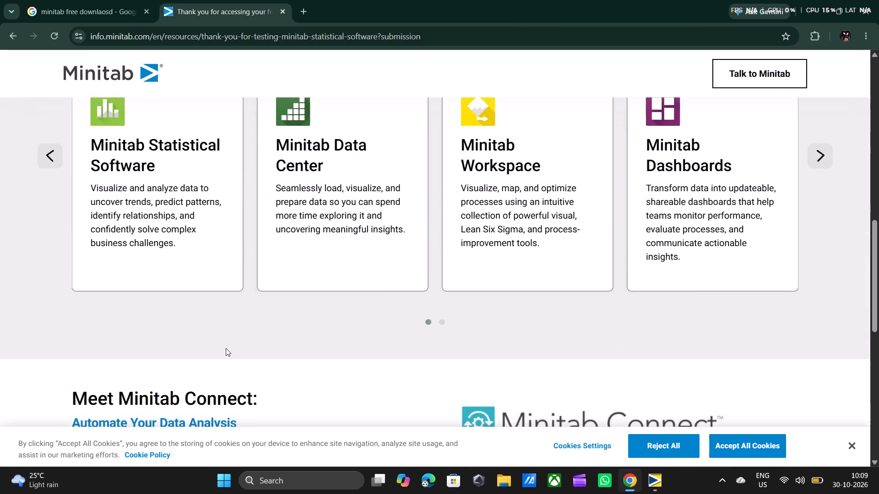
scroll(226, 348, "down", 2)
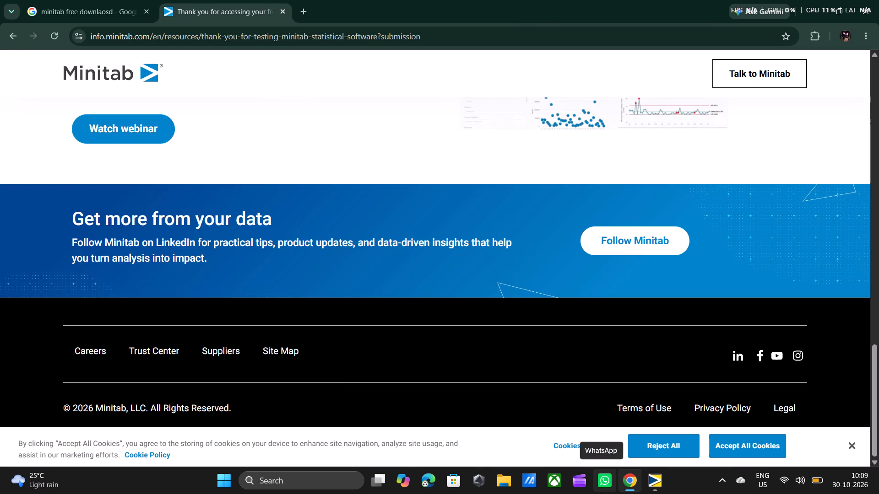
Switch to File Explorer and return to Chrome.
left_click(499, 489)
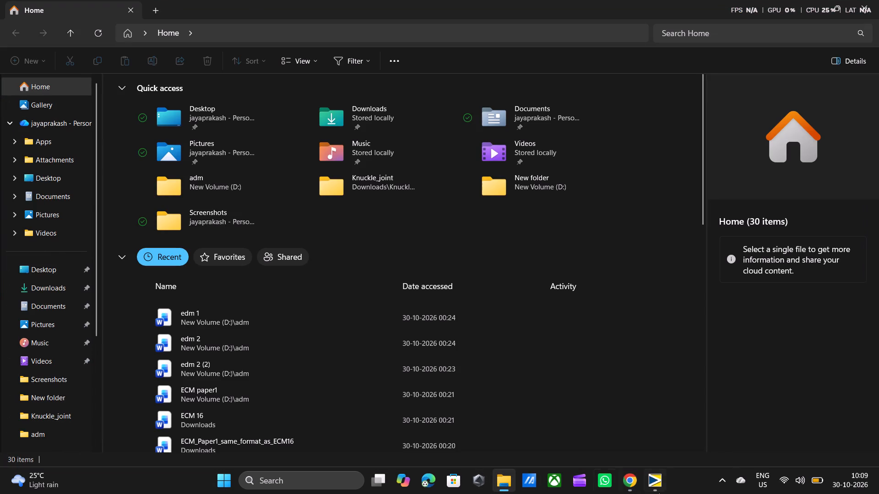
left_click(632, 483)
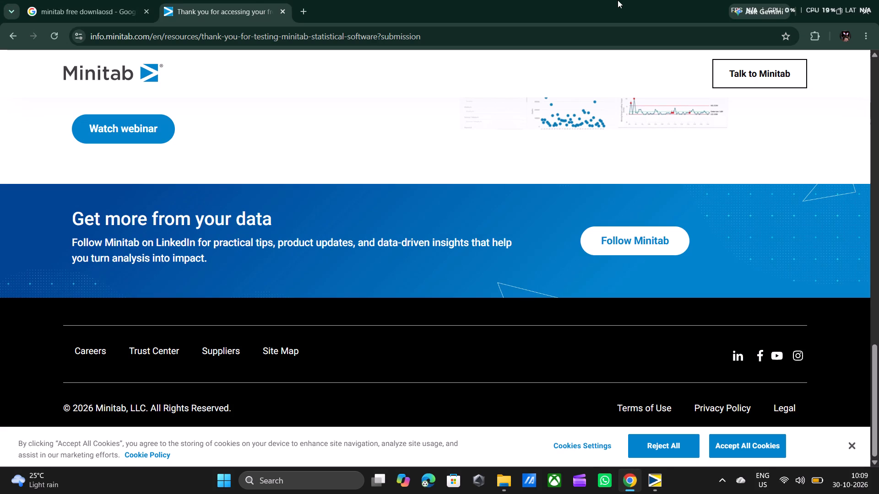
Switch to File Explorer and open the Word document edm 1 (2) from the adm folder on New Volume (D:).
left_click(500, 483)
scroll(164, 363, "down", 2)
scroll(51, 382, "down", 2)
left_click(52, 321)
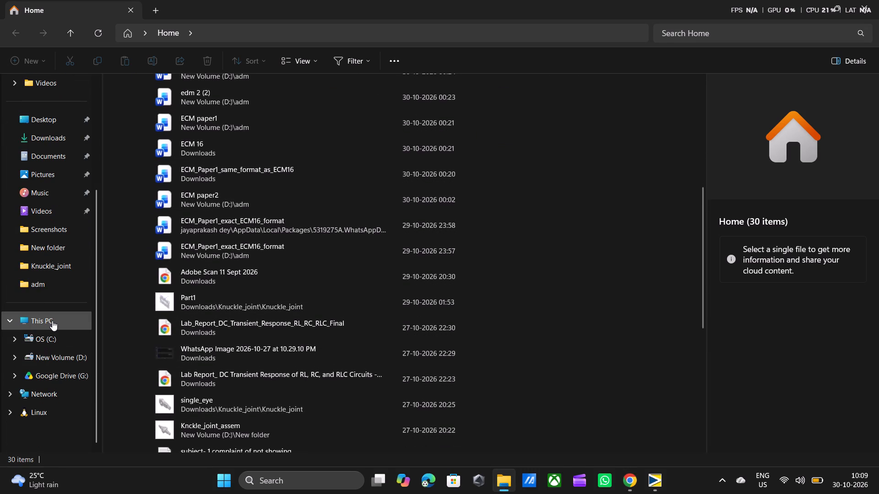
double_click(309, 110)
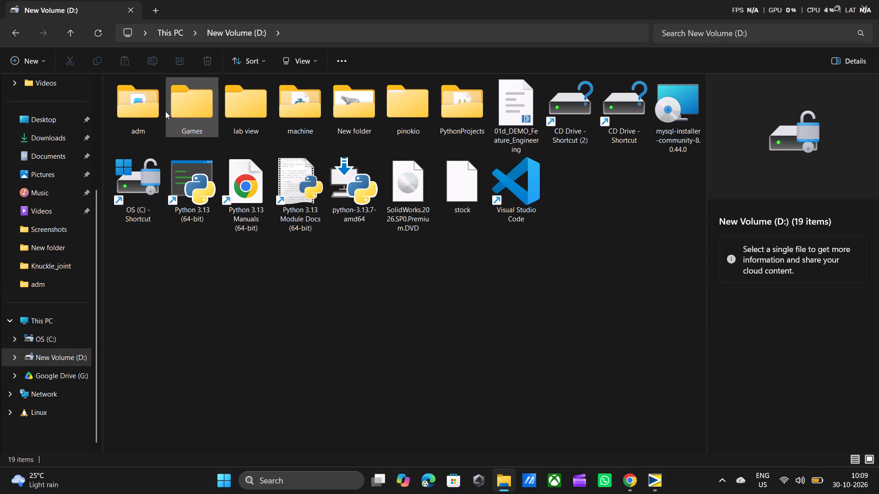
double_click(153, 108)
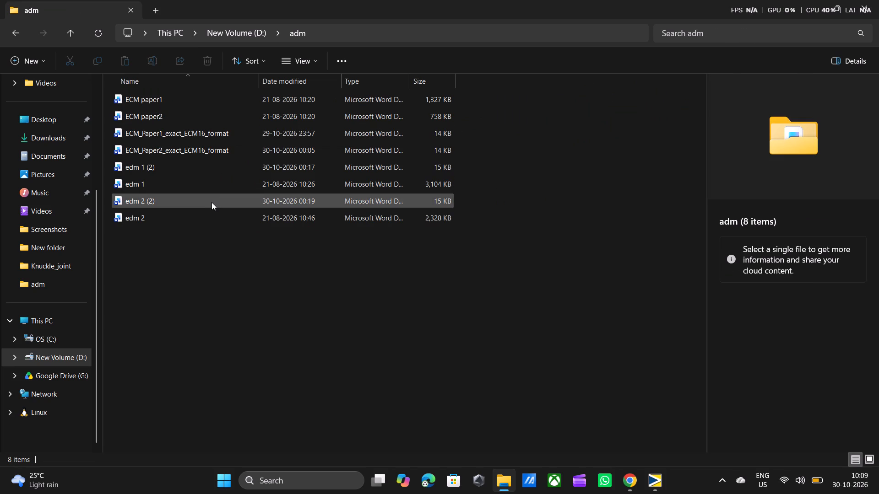
double_click(218, 163)
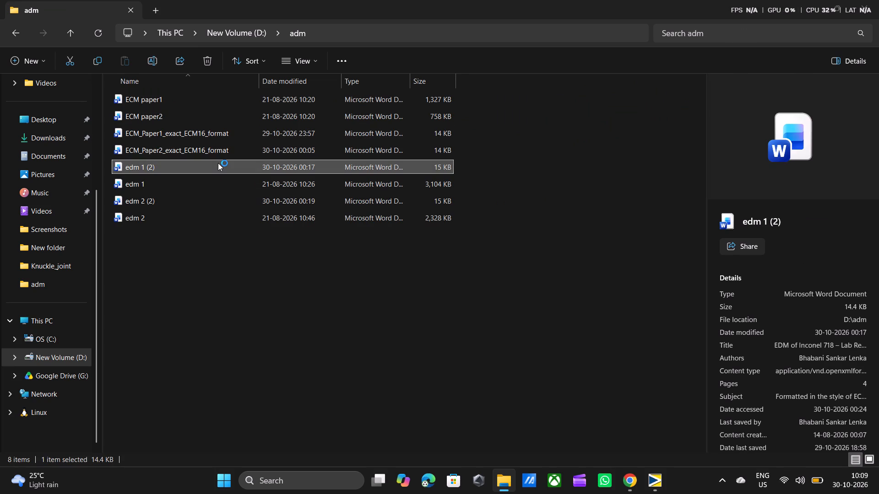
Look through the EDM lab report from the aim and process parameters to the Taguchi L25 results table.
scroll(218, 163, "down", 1)
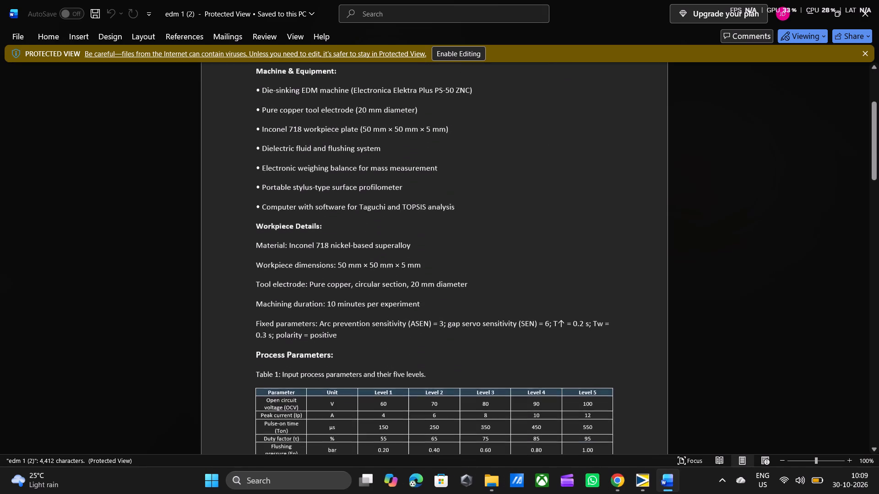
scroll(218, 163, "up", 1)
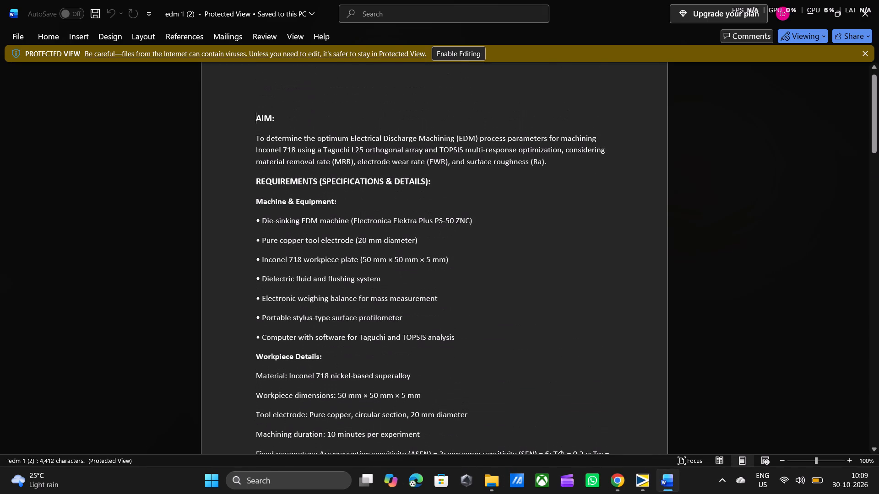
scroll(218, 163, "down", 2)
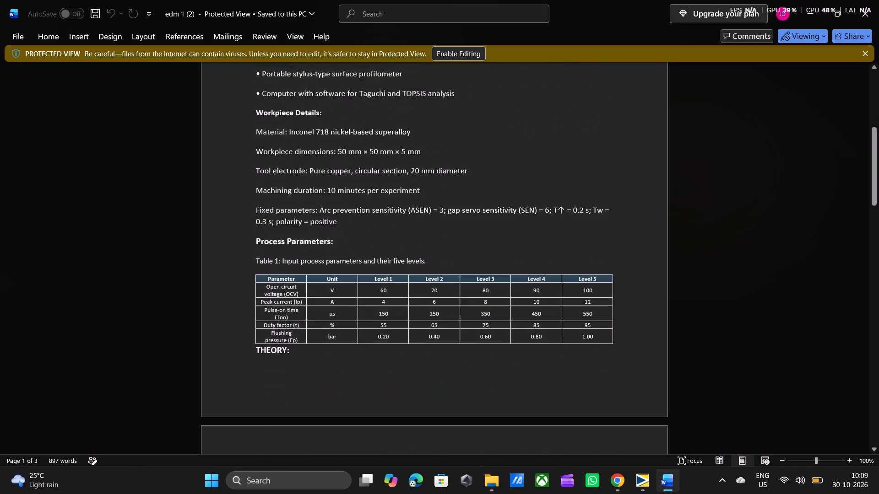
scroll(218, 163, "down", 4)
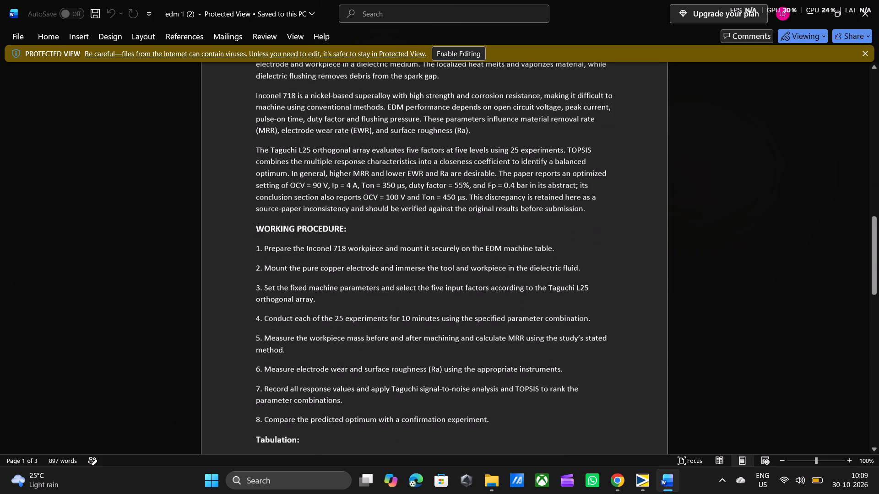
scroll(218, 163, "down", 3)
scroll(218, 163, "up", 1)
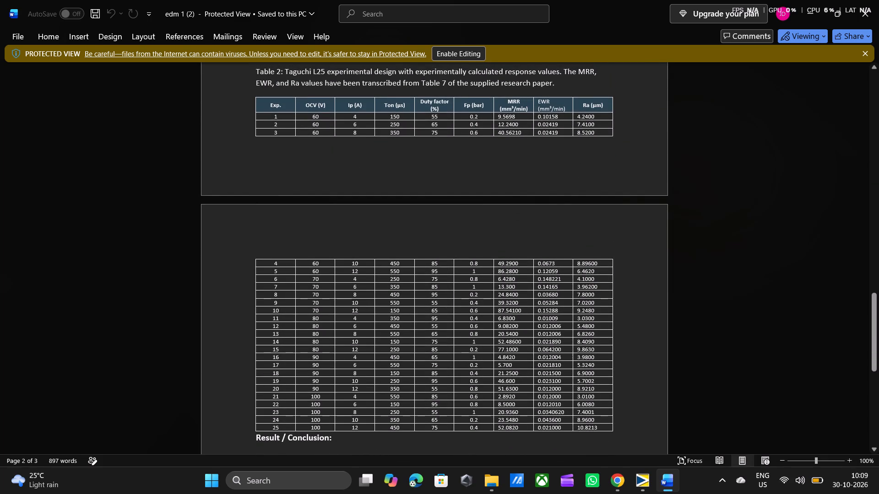
scroll(390, 397, "down", 1)
scroll(390, 397, "up", 9)
left_click(390, 397)
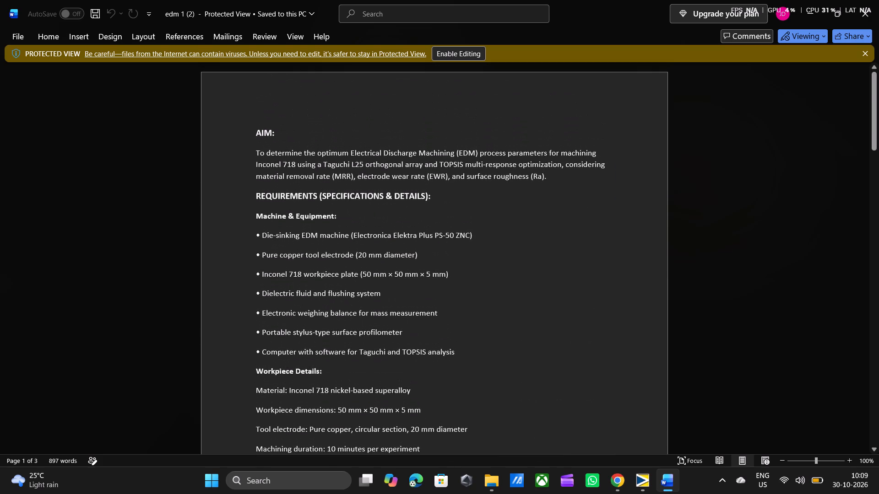
Read the report again, covering the requirements, process parameters table, theory, working procedure and tabulation.
scroll(390, 397, "down", 2)
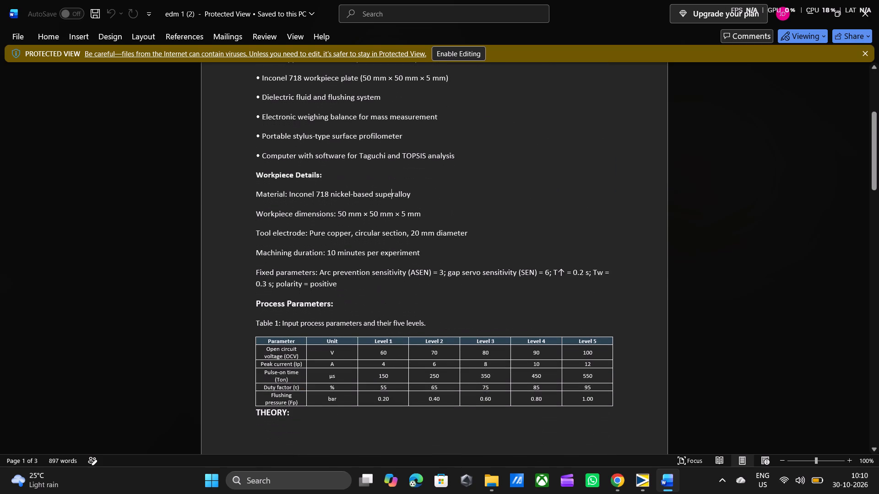
scroll(364, 266, "up", 1)
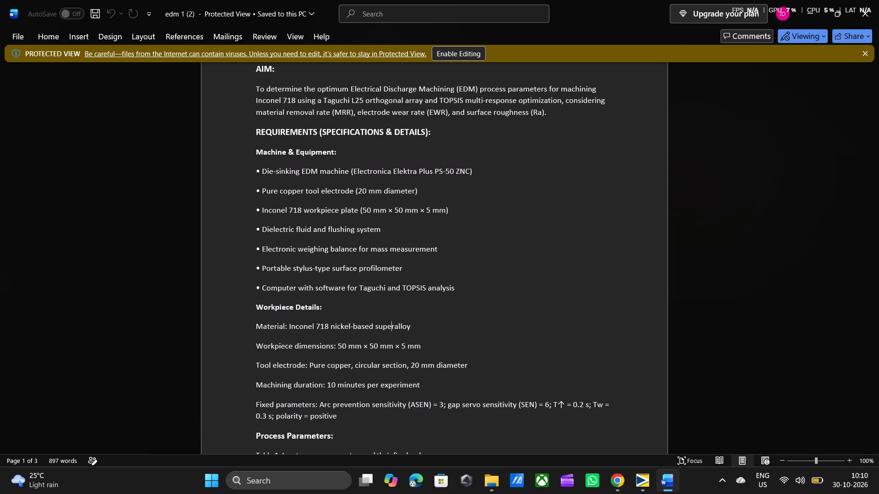
scroll(298, 148, "down", 1)
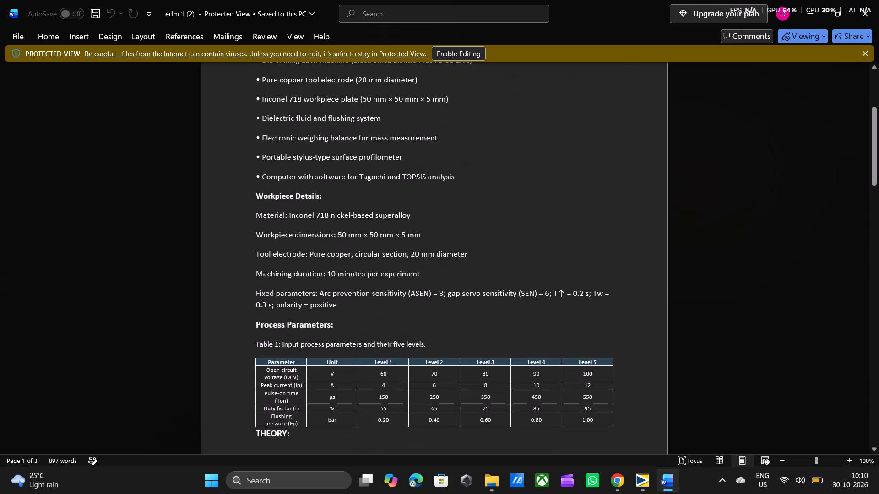
scroll(298, 148, "down", 1)
scroll(298, 148, "up", 1)
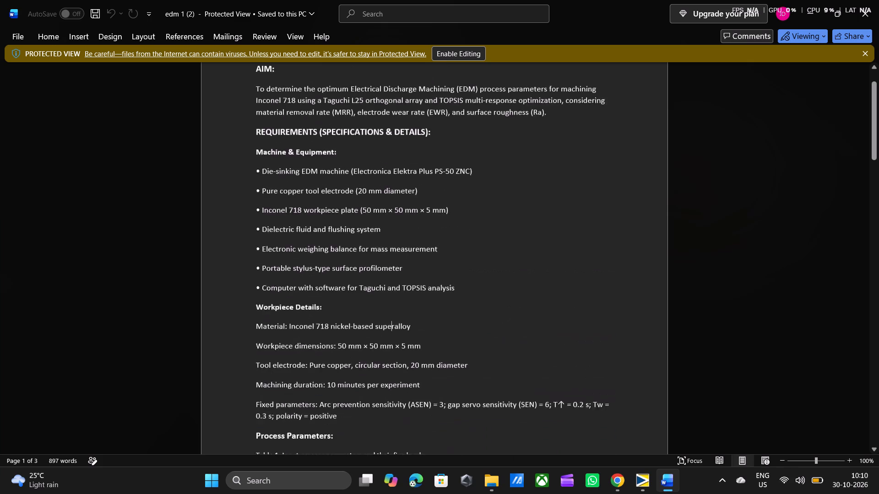
scroll(298, 148, "down", 2)
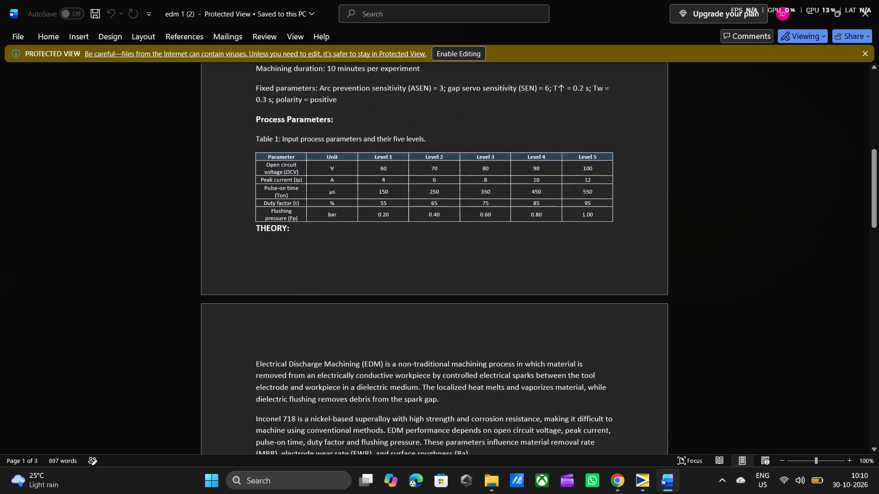
scroll(298, 148, "down", 3)
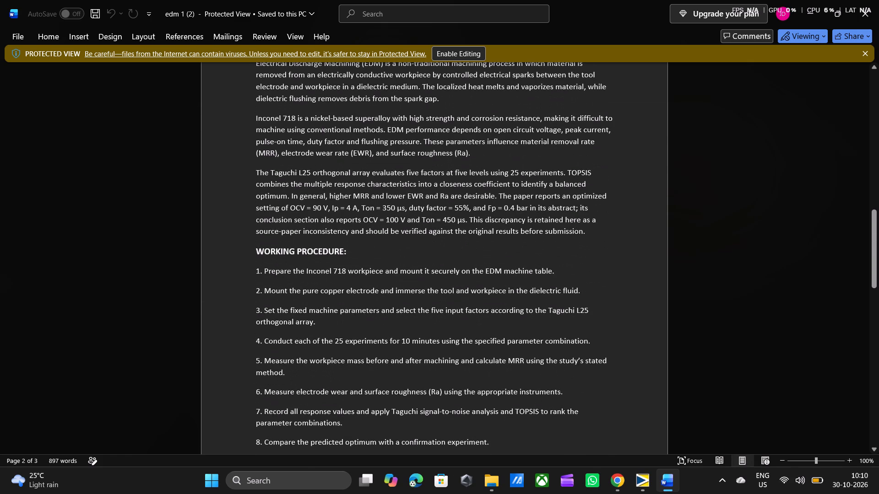
scroll(298, 148, "down", 3)
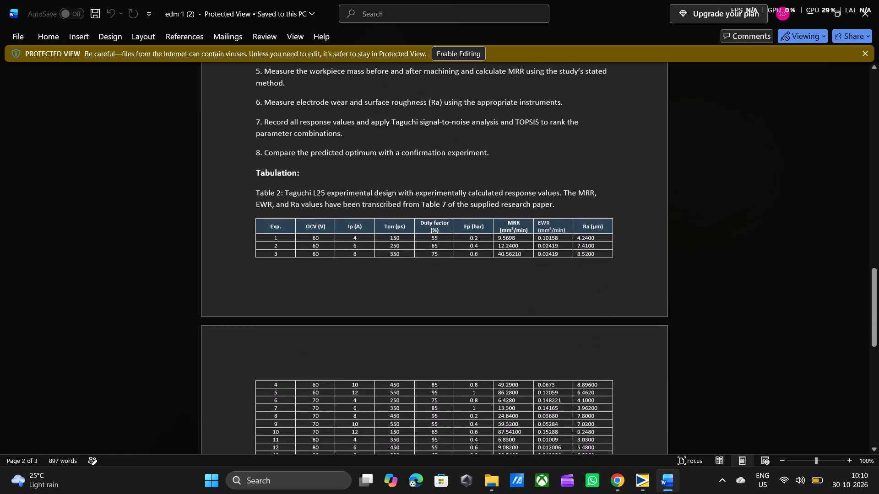
scroll(298, 148, "down", 3)
scroll(298, 148, "up", 5)
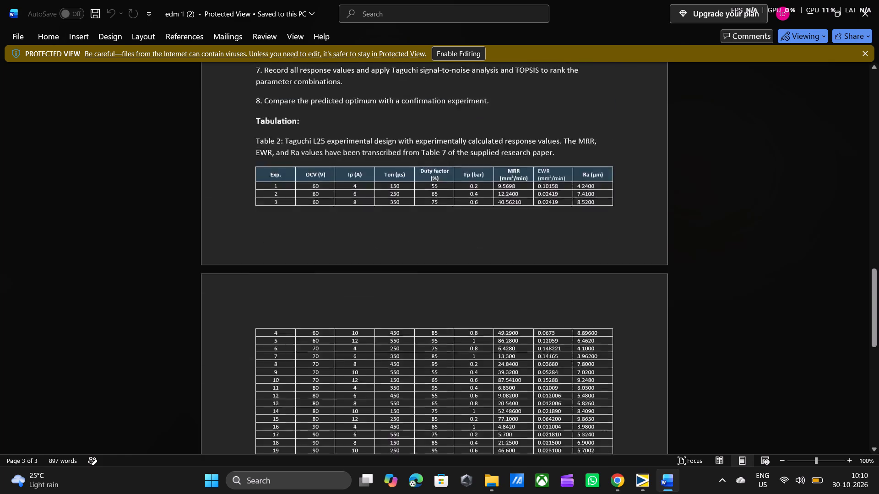
scroll(298, 148, "up", 16)
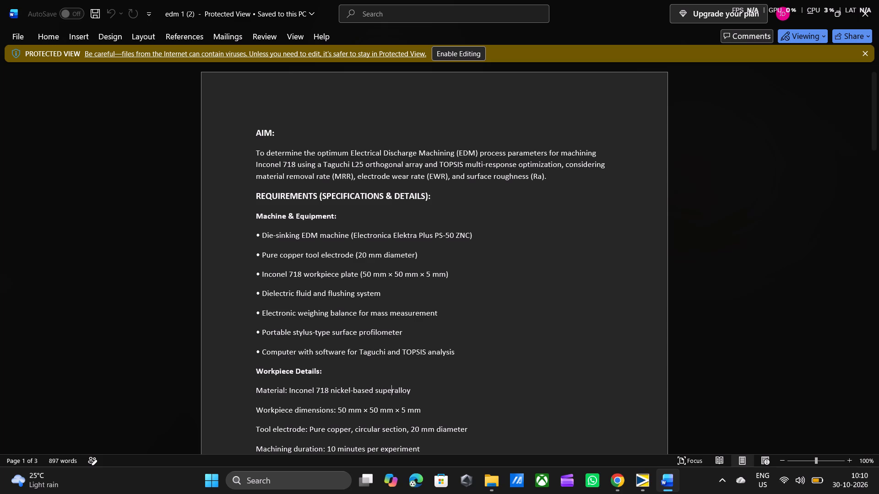
Return to Chrome and go back from the trial confirmation page to Minitab's Downloads page.
left_click(615, 480)
scroll(430, 196, "up", 8)
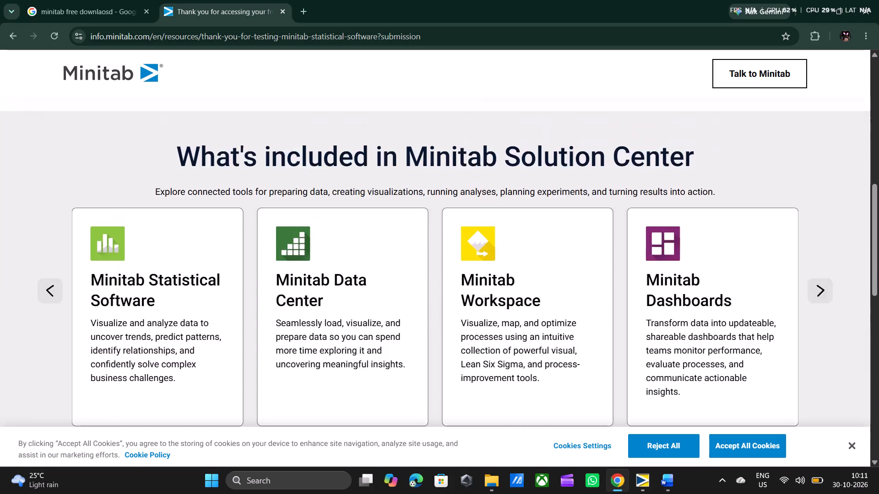
scroll(430, 196, "up", 4)
left_click(11, 28)
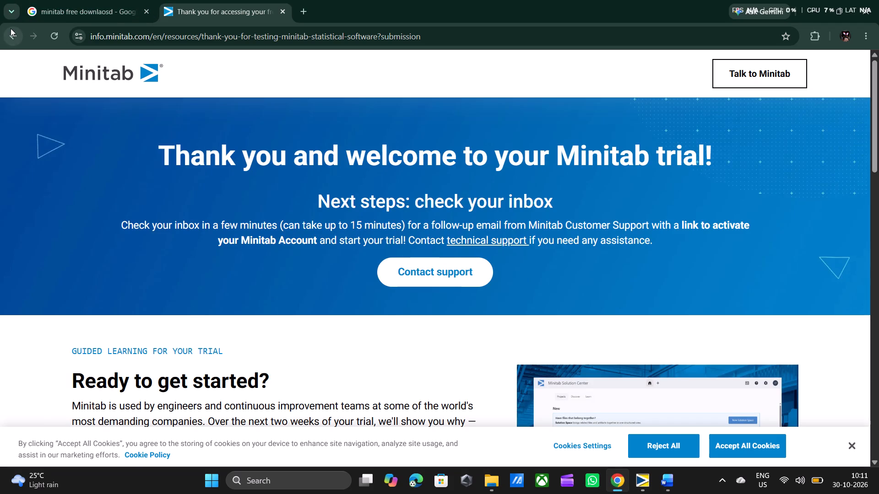
left_click(11, 28)
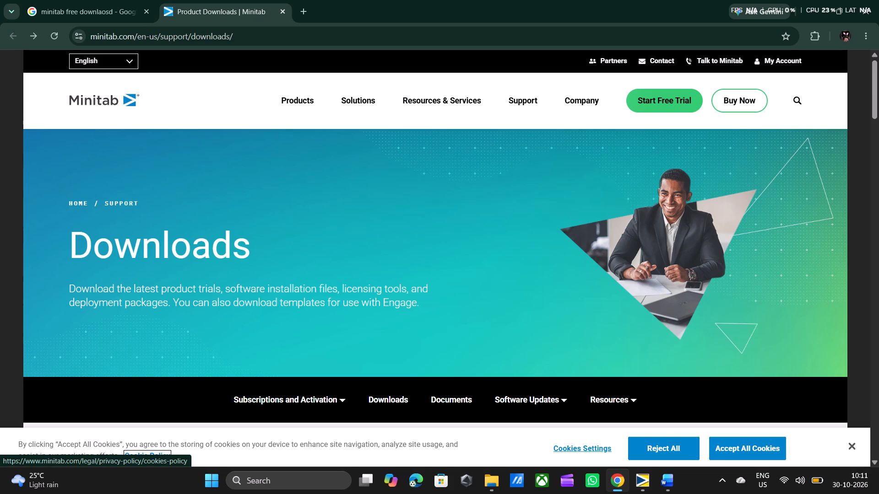
Switch to WhatsApp.
left_click(592, 483)
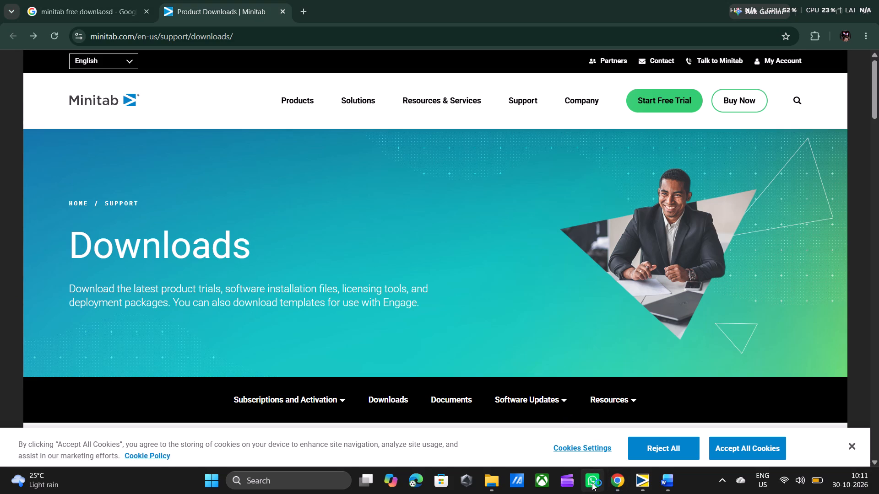
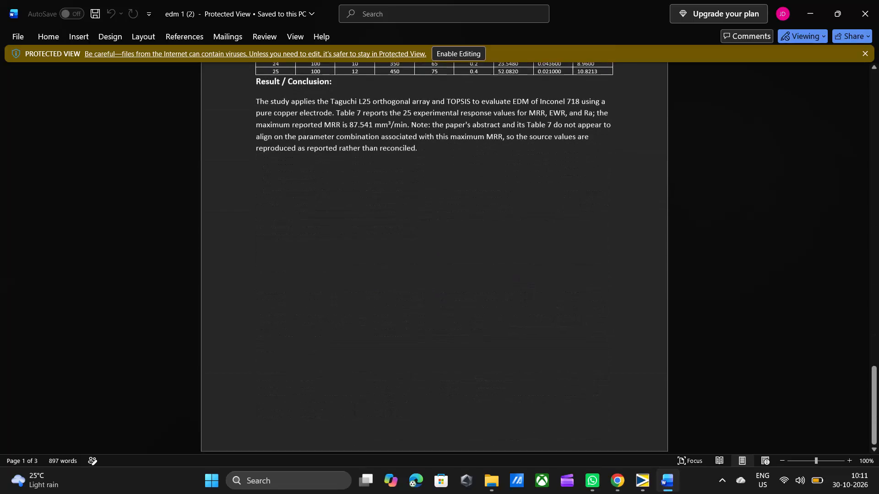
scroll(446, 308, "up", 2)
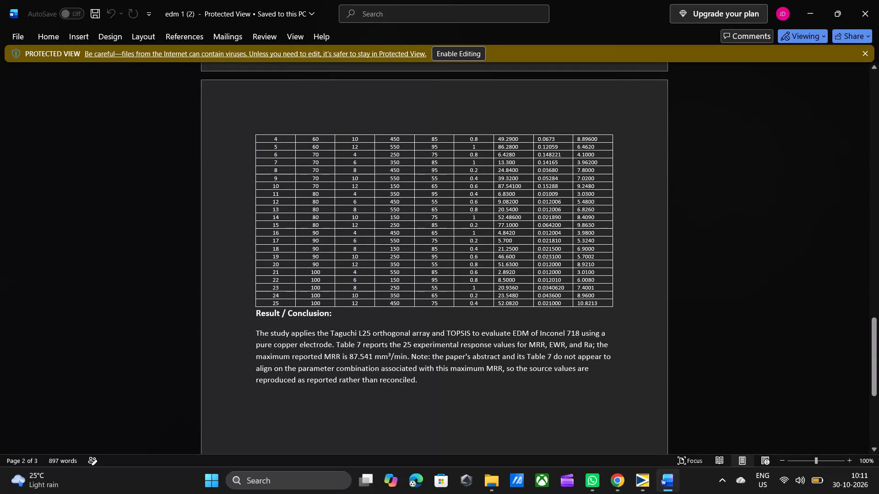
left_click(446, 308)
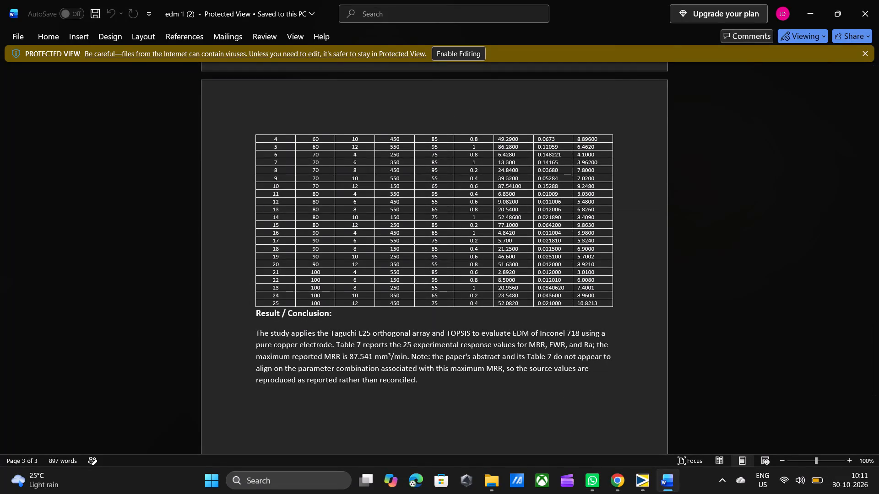
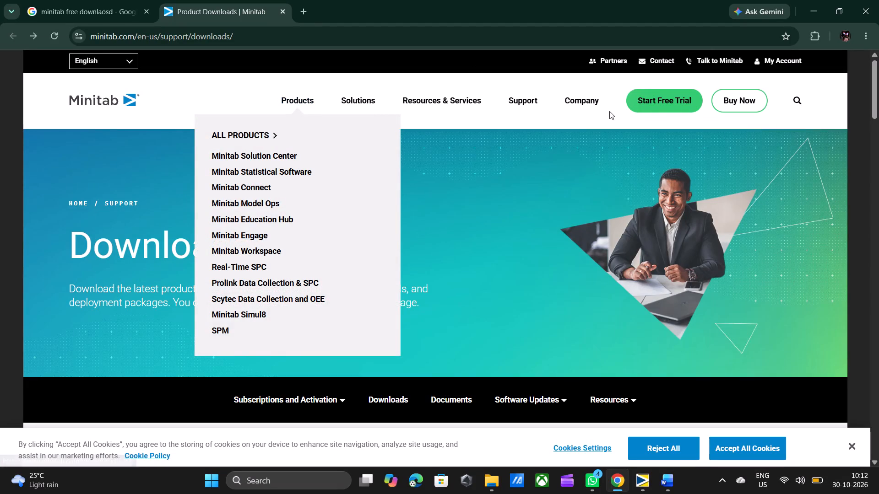
Open the Minitab Solution Center free-trial page and examine its sign-up form and the list of included tools.
left_click(644, 103)
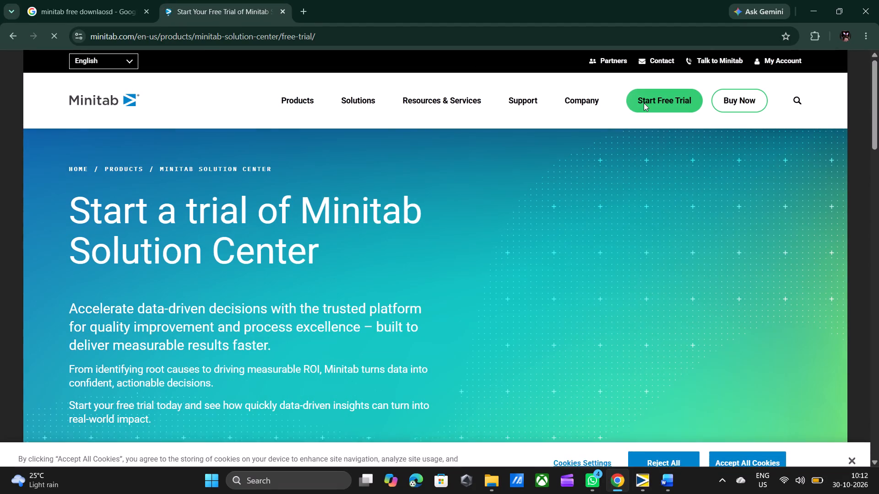
scroll(644, 103, "down", 3)
scroll(644, 103, "up", 1)
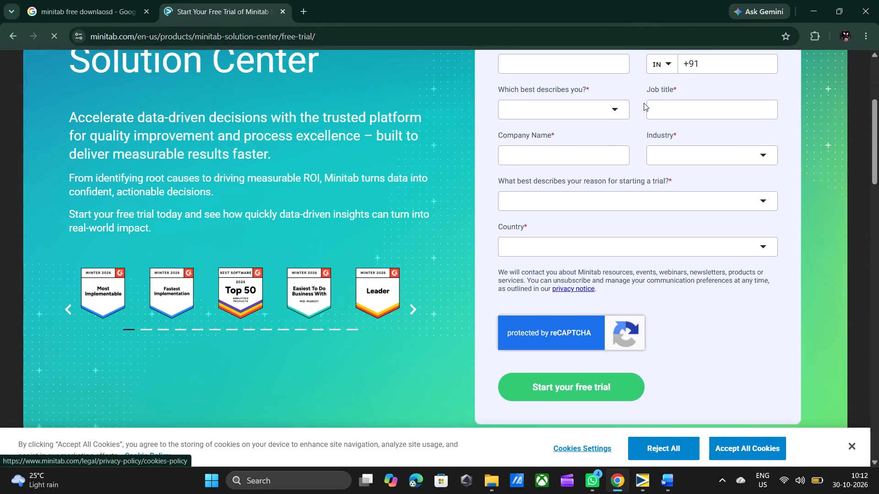
scroll(644, 103, "up", 1)
scroll(644, 103, "down", 5)
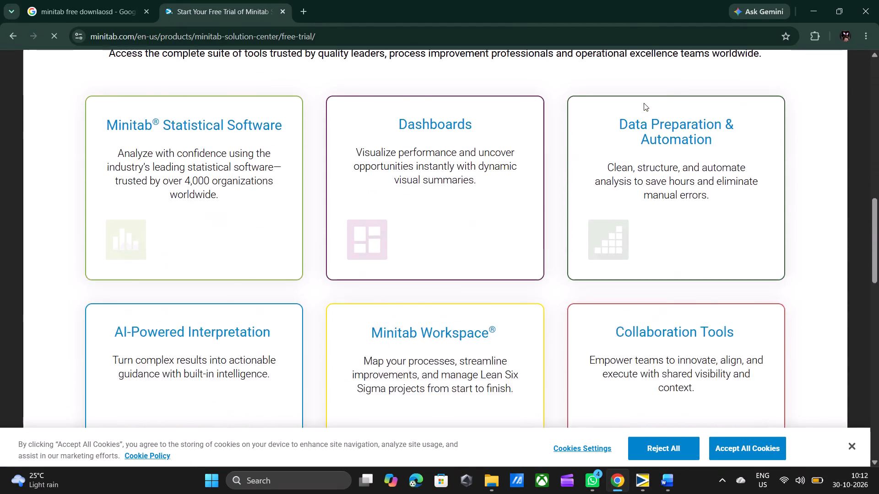
scroll(644, 103, "down", 3)
scroll(644, 103, "up", 6)
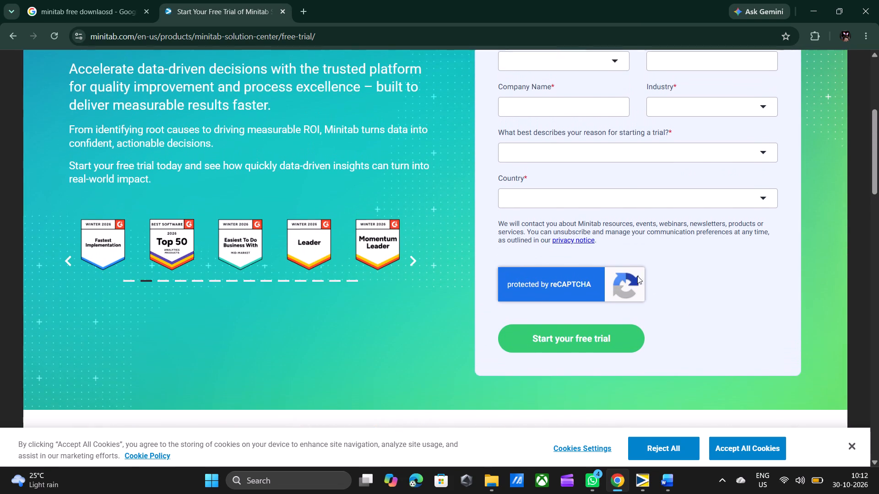
scroll(624, 136, "down", 5)
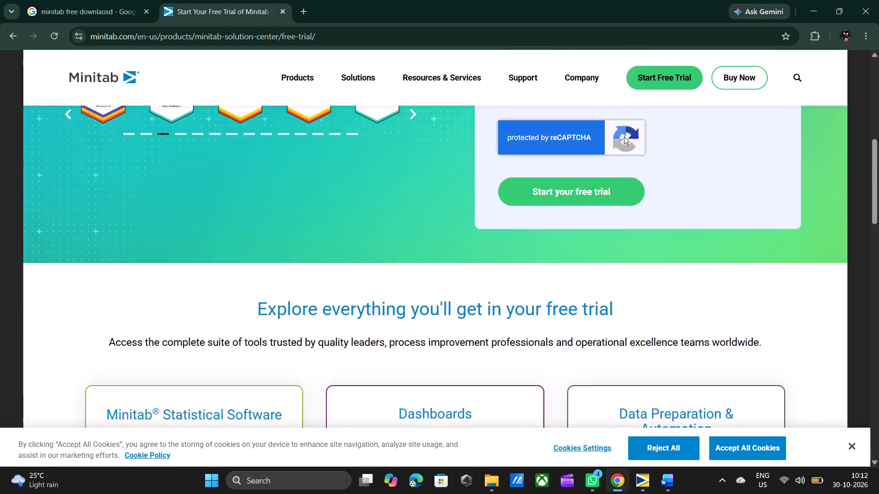
scroll(624, 136, "down", 3)
scroll(451, 269, "up", 2)
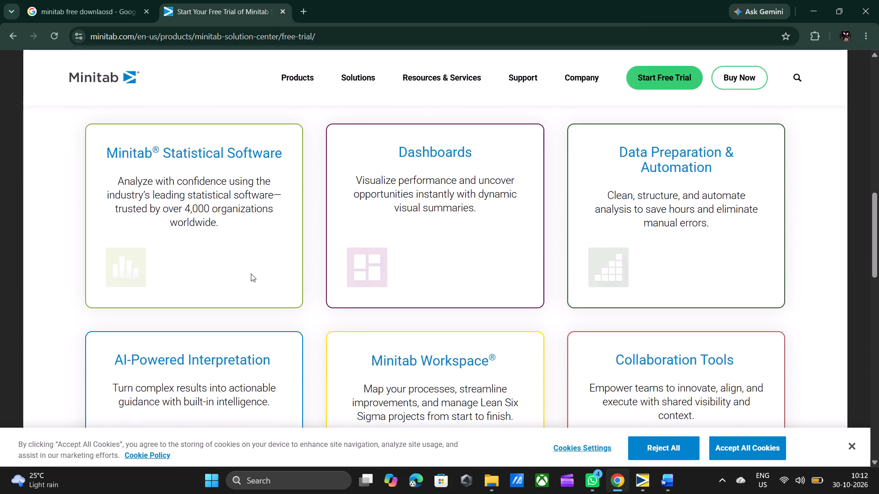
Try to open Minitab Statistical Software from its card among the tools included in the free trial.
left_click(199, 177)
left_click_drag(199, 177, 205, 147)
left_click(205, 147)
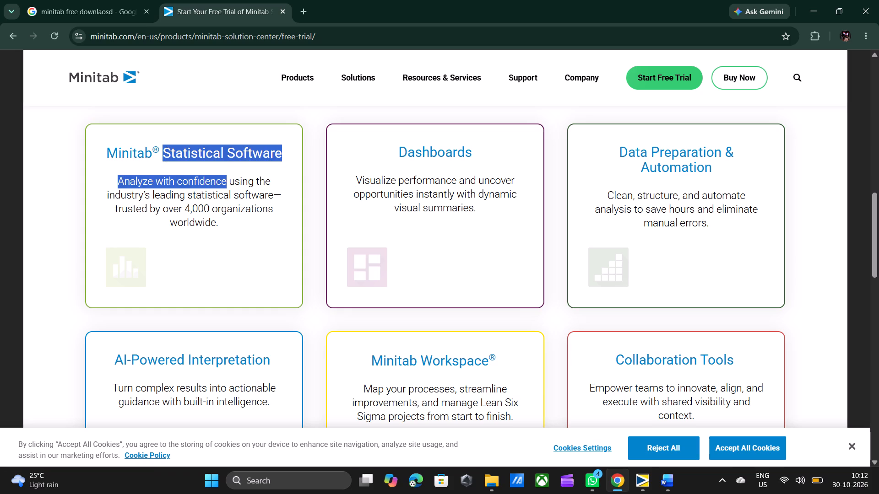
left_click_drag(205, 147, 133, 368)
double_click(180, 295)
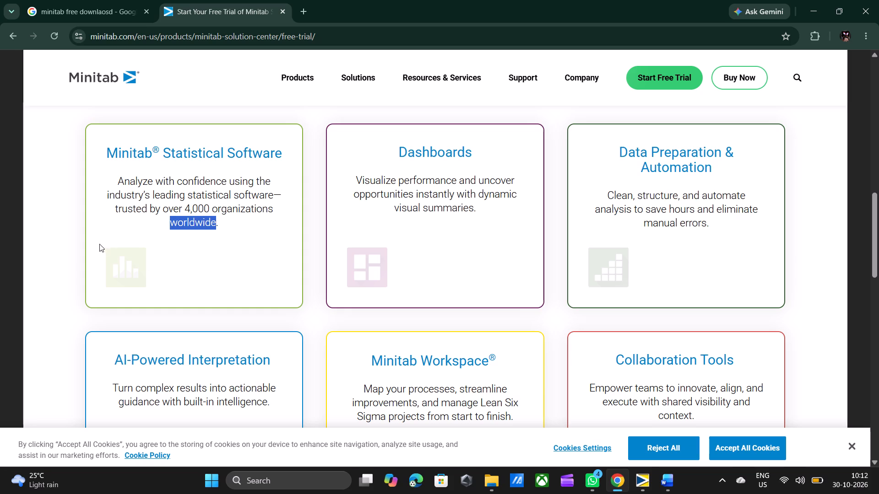
Look through the rest of the free-trial page and return to the Minitab product downloads page.
scroll(161, 157, "down", 3)
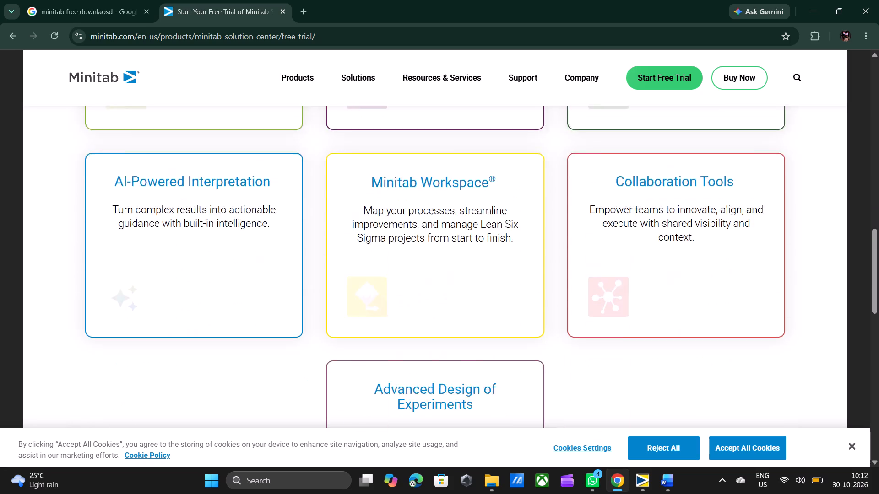
scroll(161, 157, "down", 5)
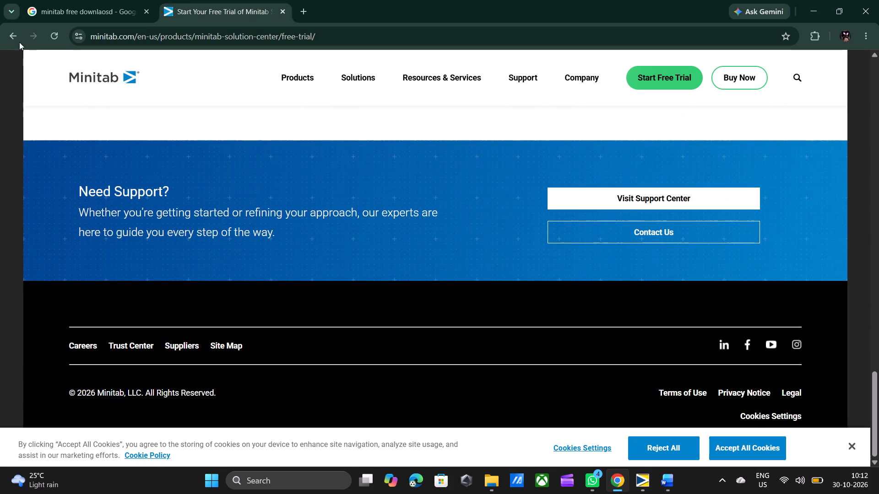
left_click(2, 30)
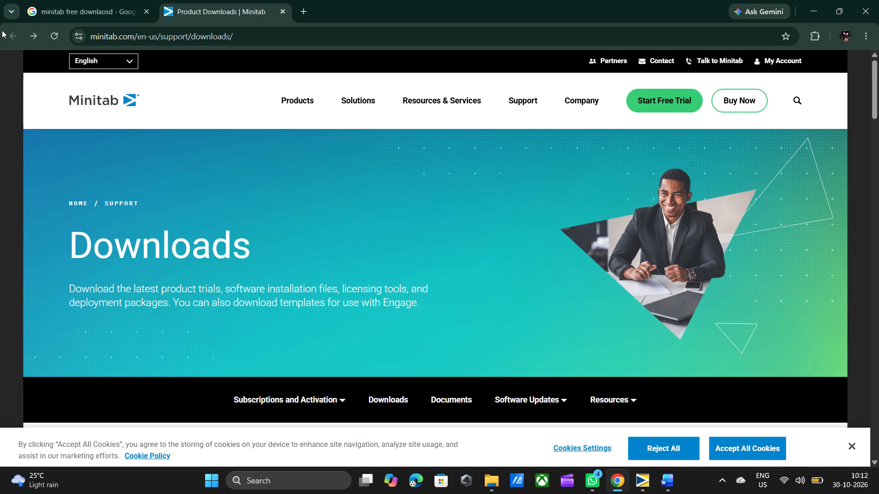
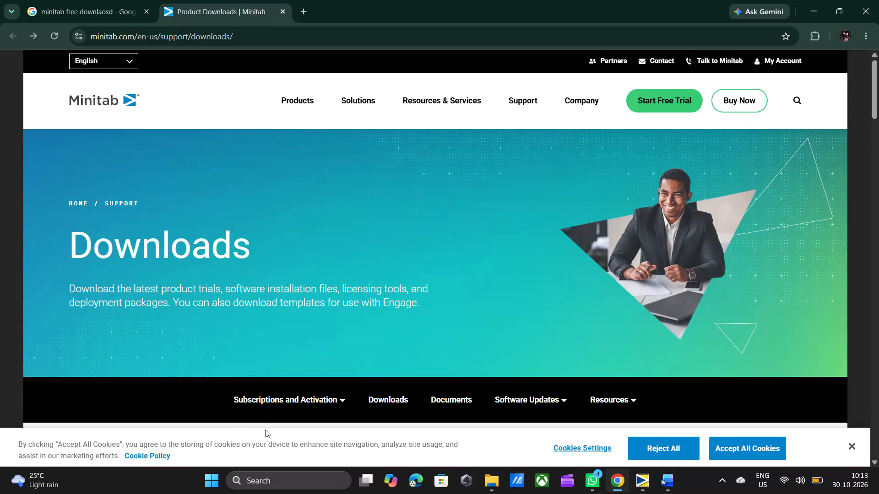
Switch to File Explorer and open the Ggg folder in the Redmi 12 5G phone's internal shared storage.
left_click(487, 489)
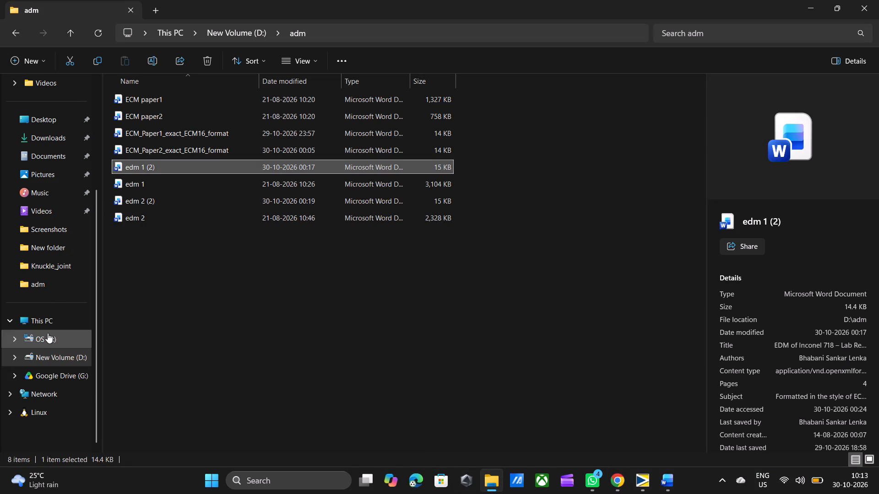
left_click(58, 311)
left_click(56, 320)
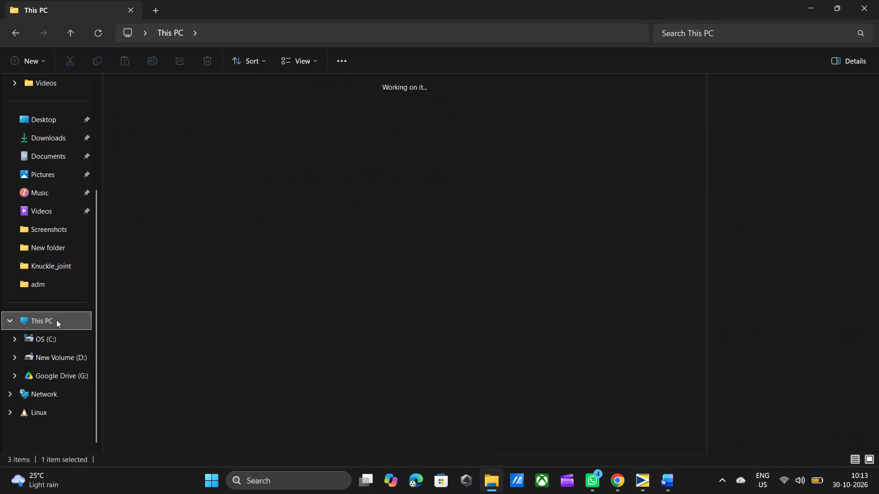
left_click(267, 268)
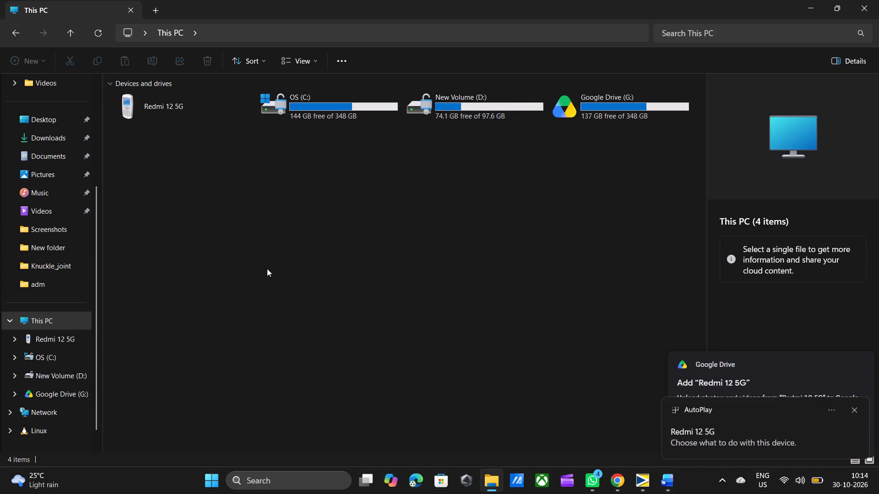
double_click(190, 109)
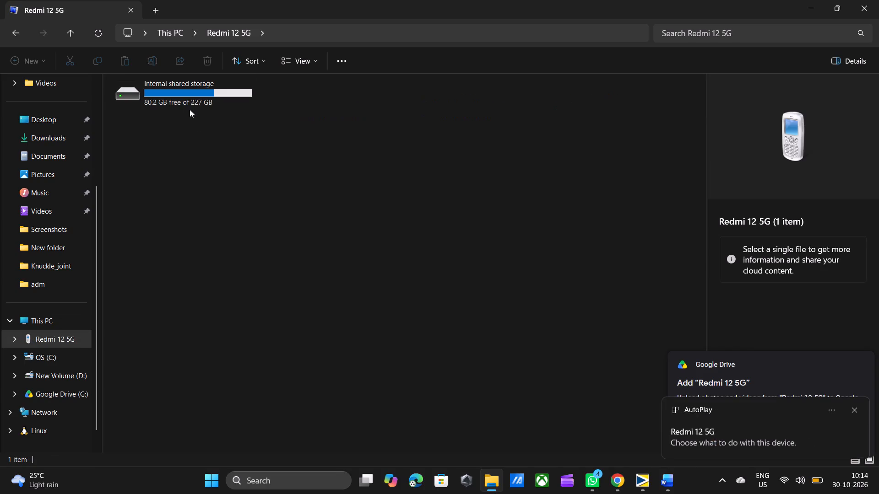
double_click(195, 99)
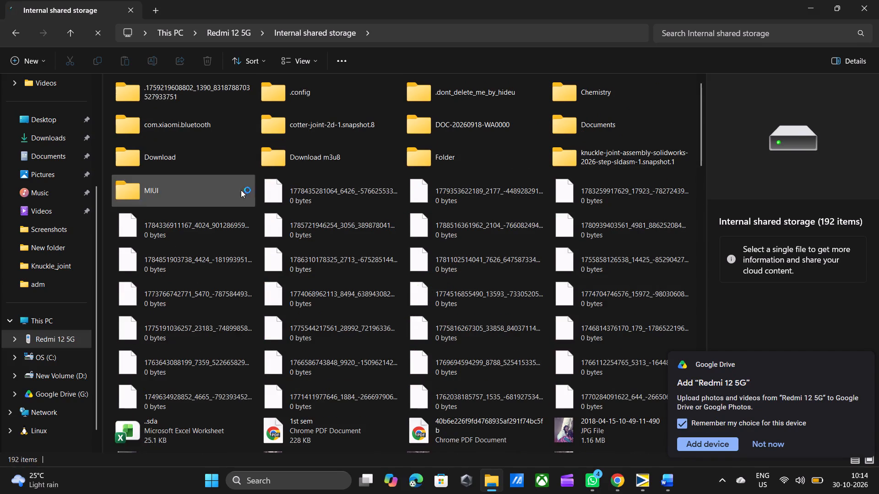
scroll(411, 172, "up", 2)
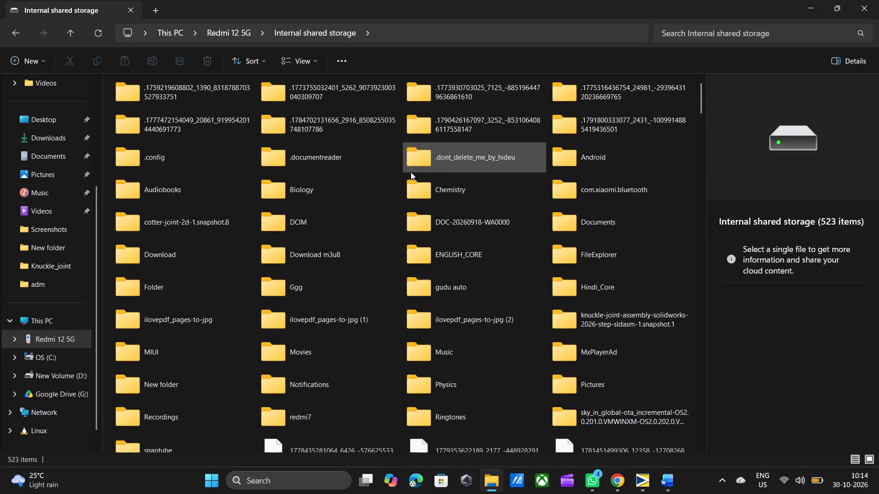
double_click(295, 301)
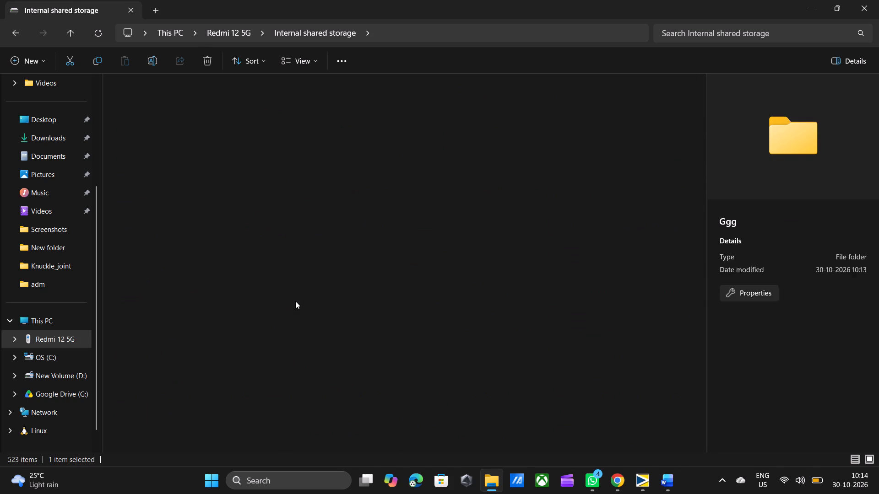
Copy the Minitab.v17.1.0.Cracked zip archive from the phone's Ggg folder into the PC's Downloads folder.
left_click(459, 118)
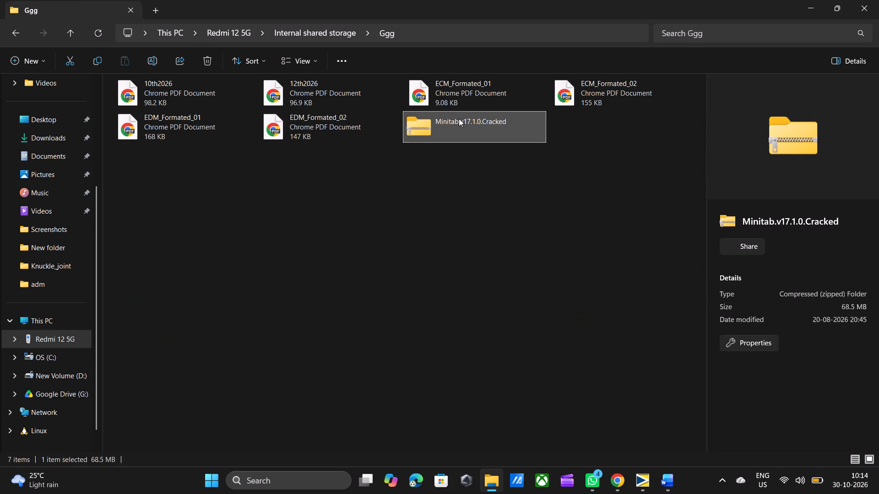
right_click(459, 118)
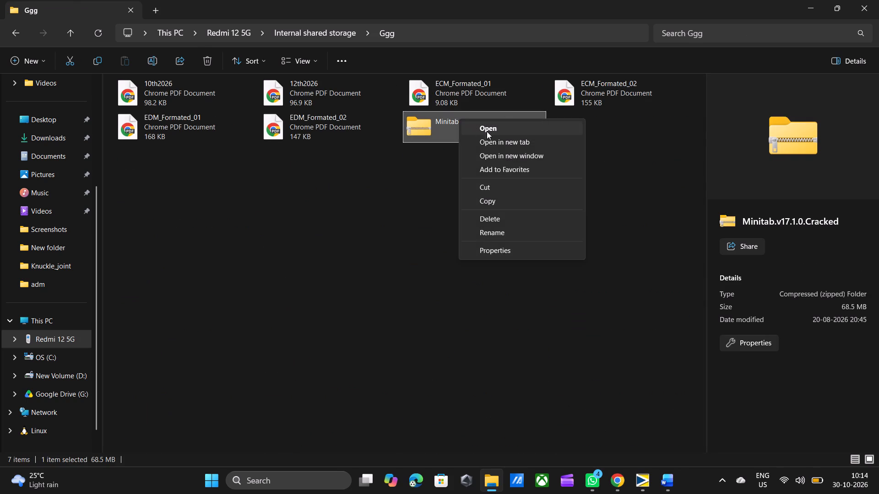
left_click(473, 196)
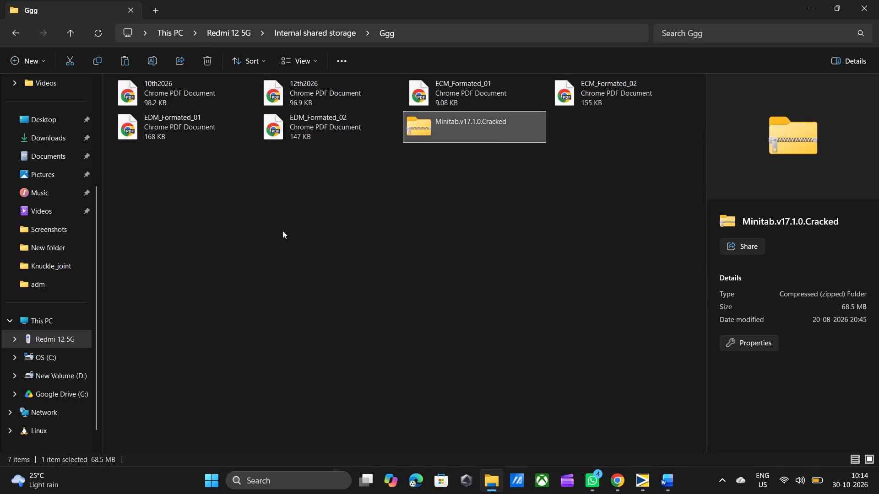
scroll(43, 267, "up", 2)
left_click(57, 251)
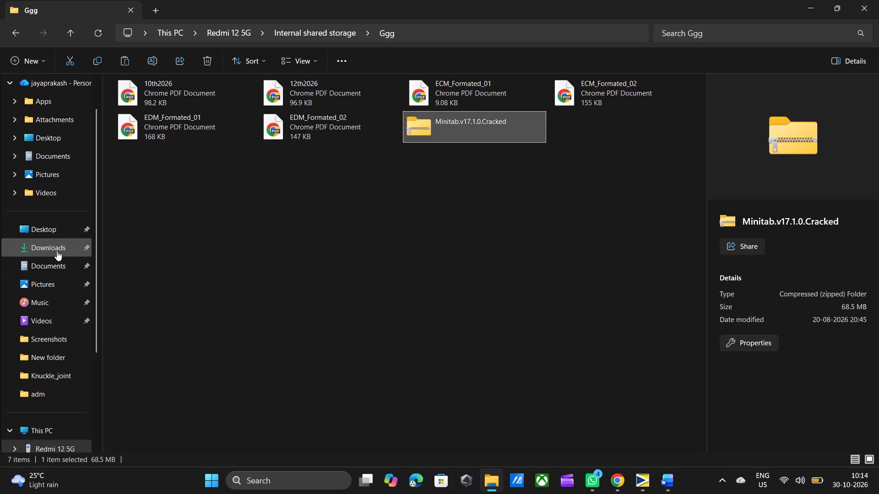
key("ctrl+v")
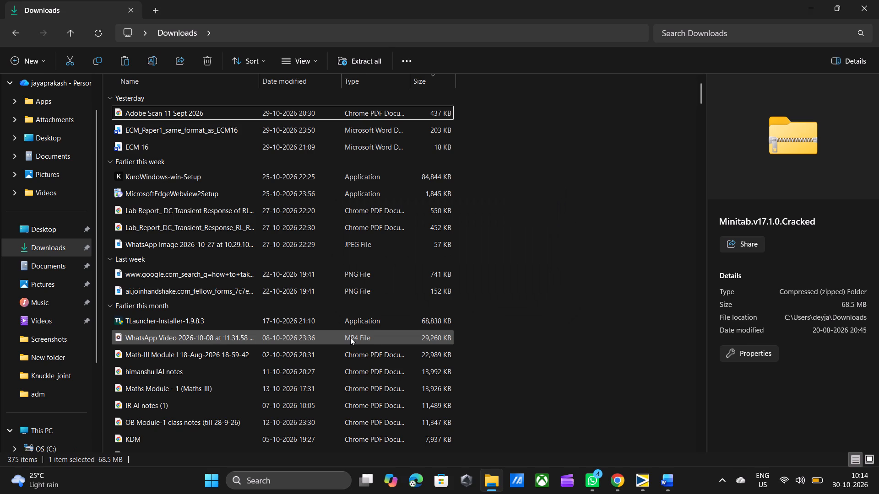
Find the copied Minitab archive by searching Downloads for "cracked", and open it down to its inner folder.
scroll(297, 164, "up", 2)
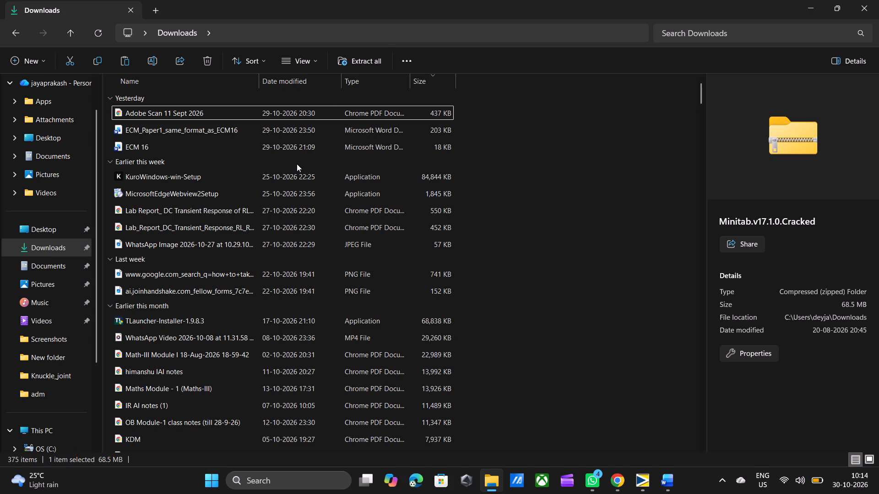
left_click(243, 109)
scroll(243, 109, "down", 4)
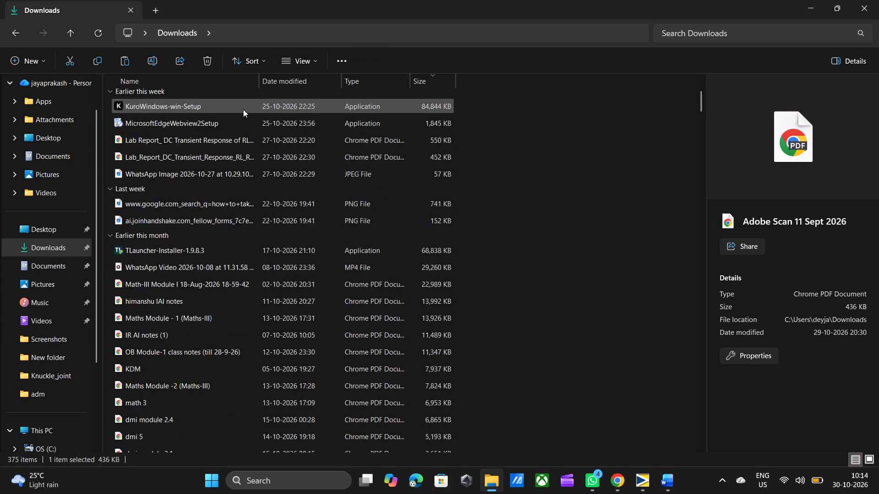
scroll(243, 109, "up", 11)
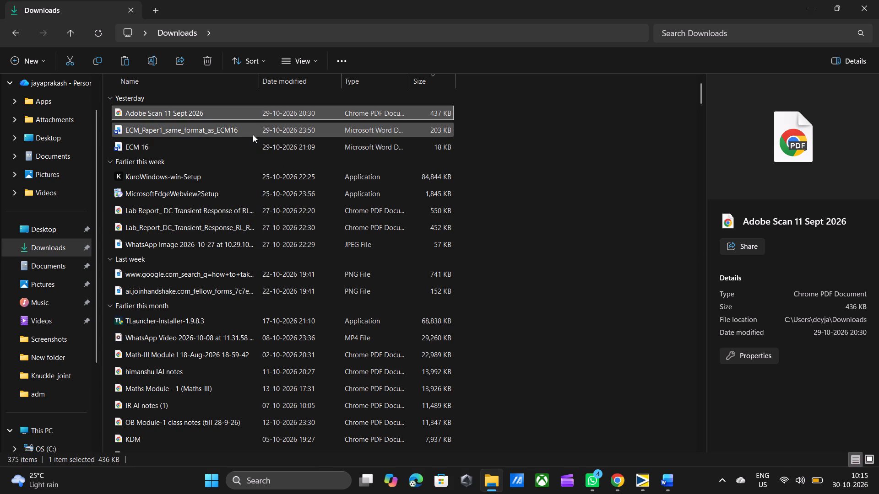
scroll(253, 134, "down", 1)
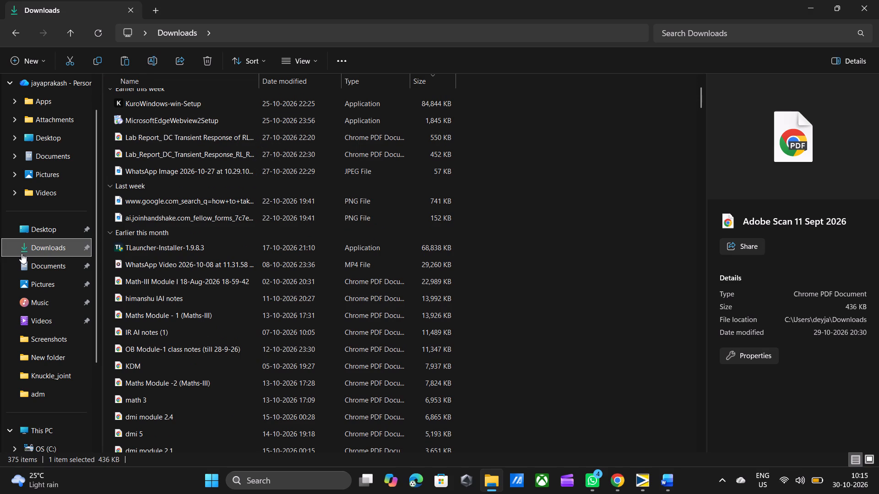
scroll(22, 253, "up", 4)
scroll(148, 235, "up", 7)
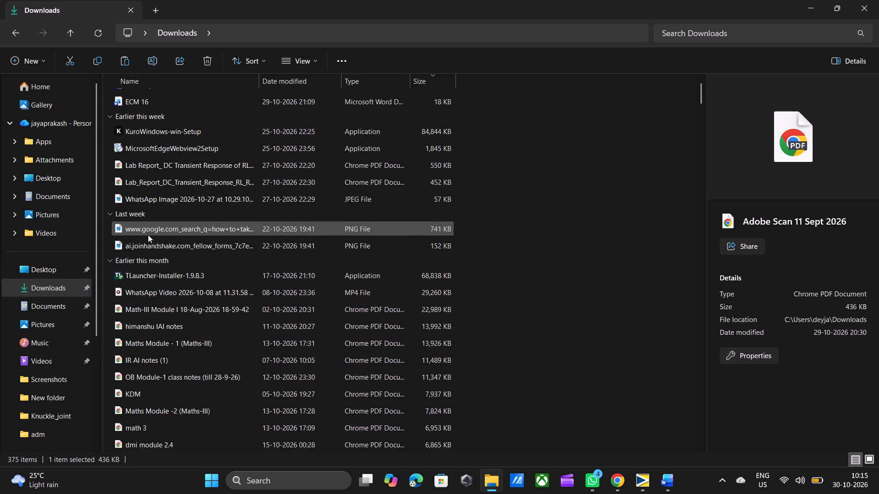
scroll(148, 235, "up", 3)
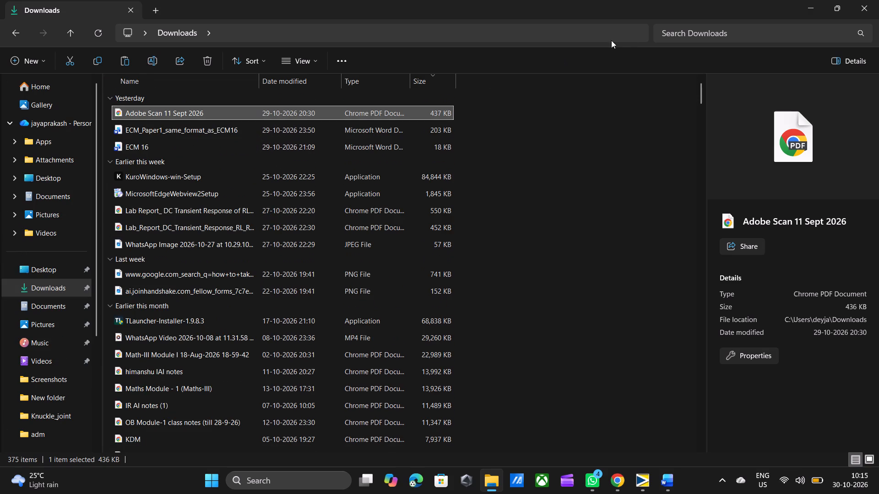
left_click(682, 26)
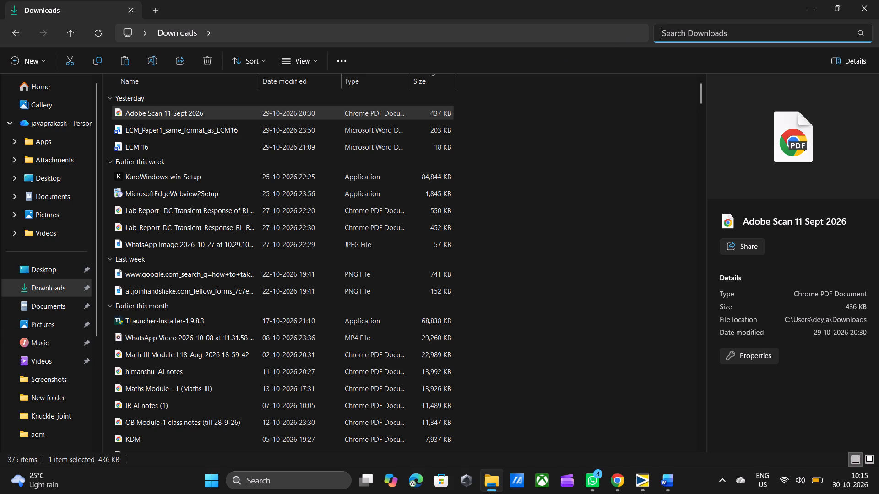
type("cracked")
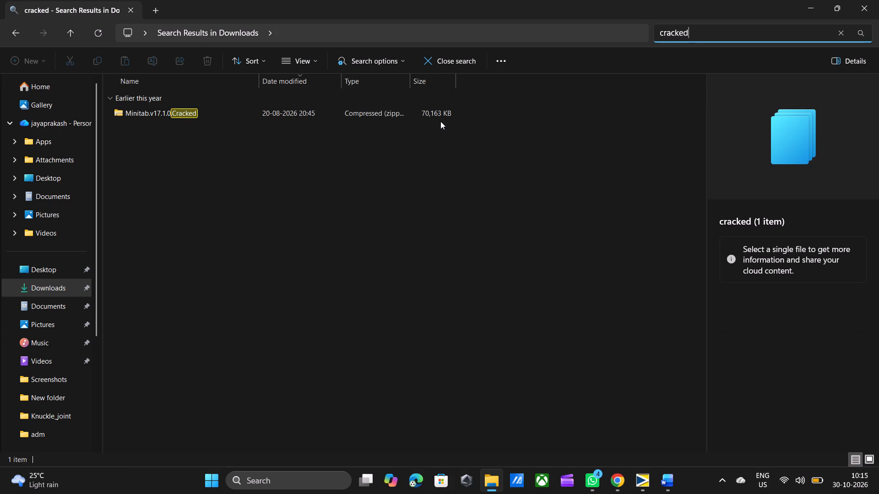
double_click(320, 113)
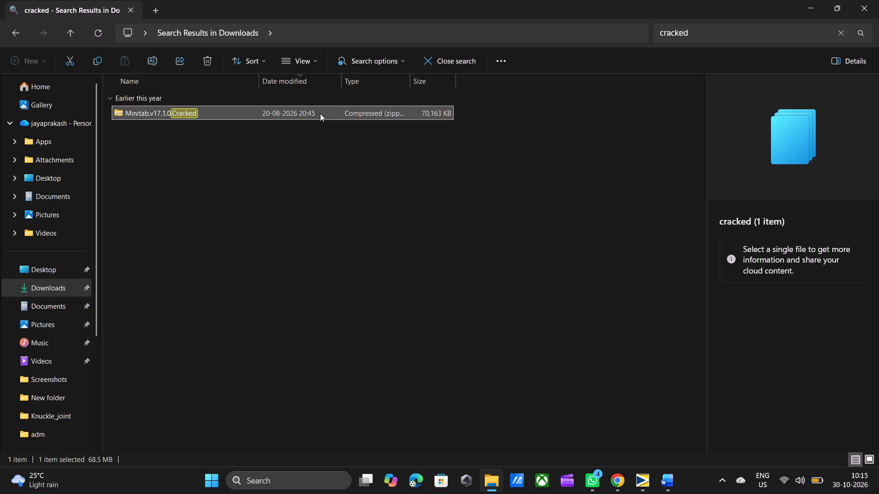
double_click(288, 99)
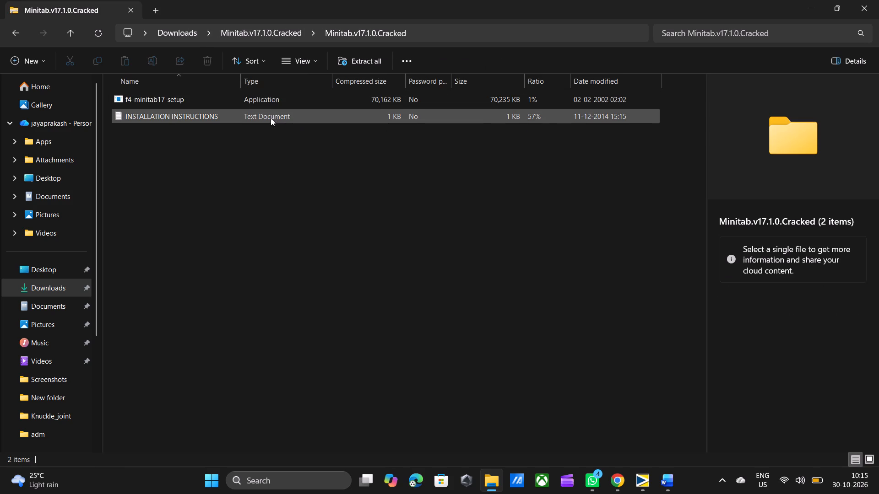
Extract all archive files to the Minitab.v17.1.0.Cracked folder in Downloads, taking a screenshot of the destination dialog before extracting.
double_click(277, 102)
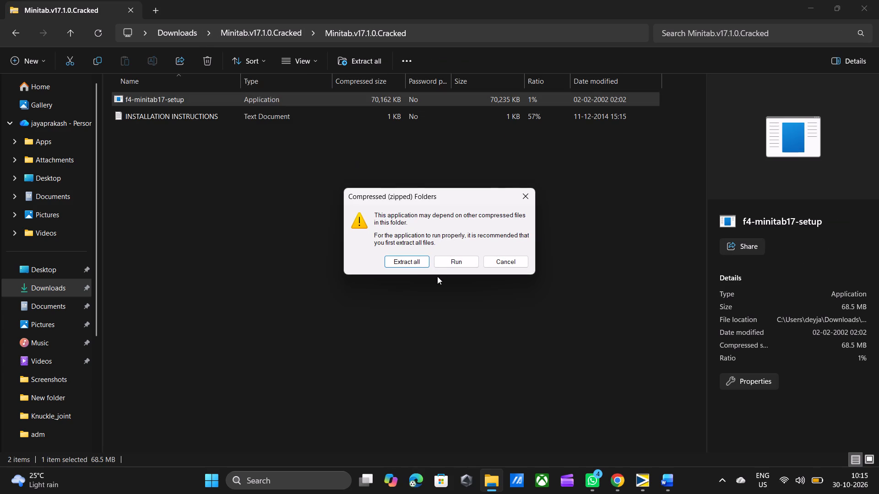
left_click(411, 259)
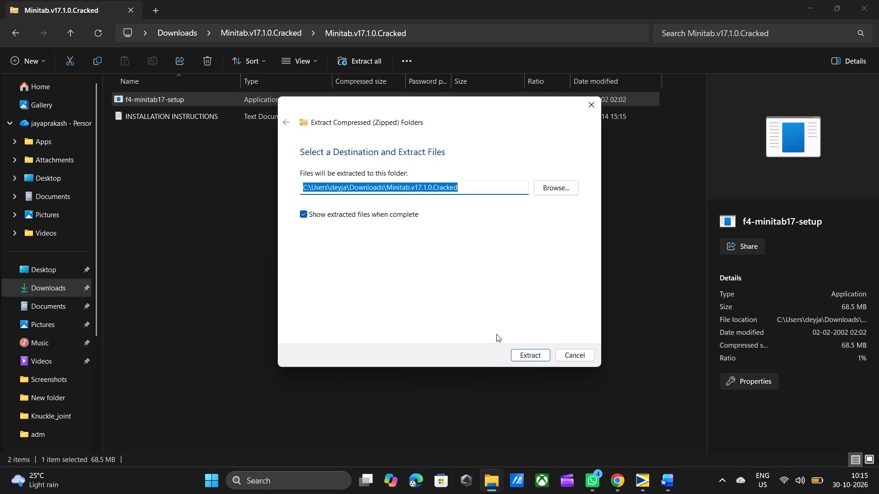
key("Print")
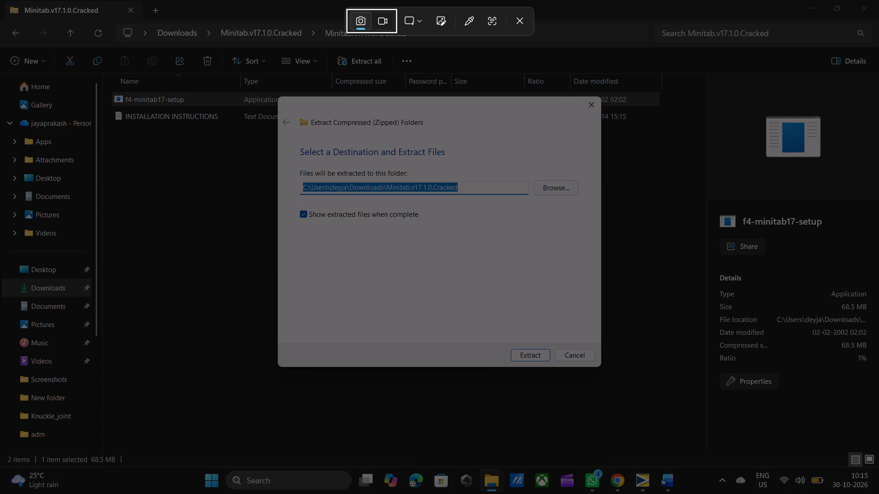
left_click_drag(245, 106, 582, 412)
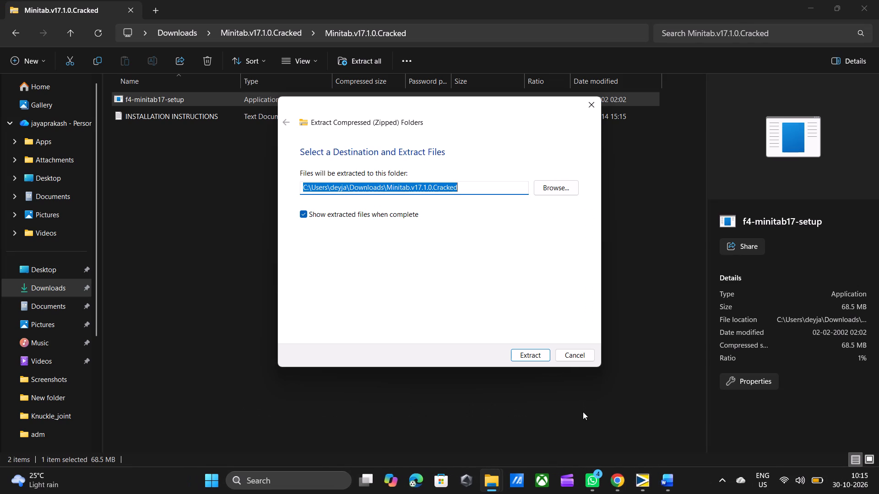
left_click(537, 359)
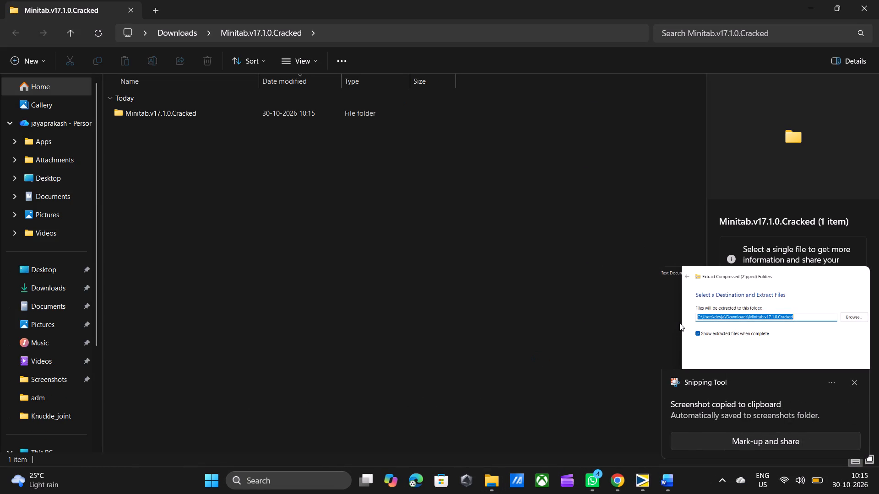
left_click(852, 381)
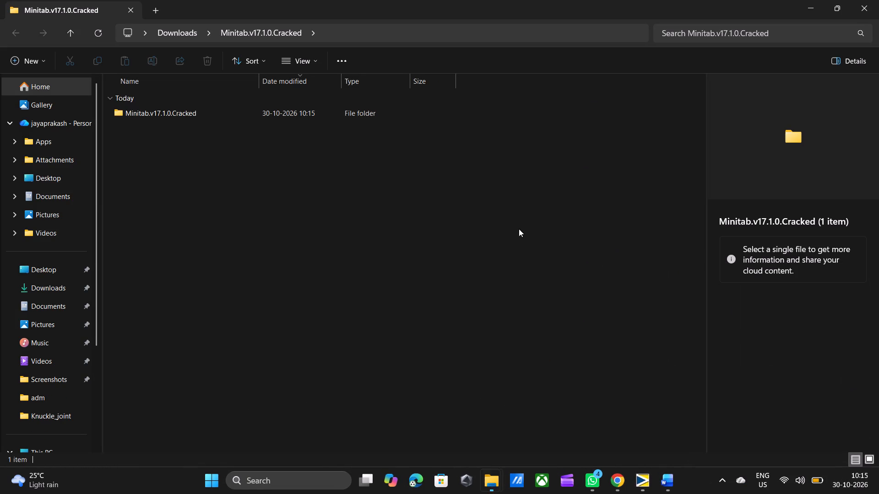
Launch f4-minitab17-setup from the extracted Minitab.v17.1.0.Cracked folder.
double_click(348, 114)
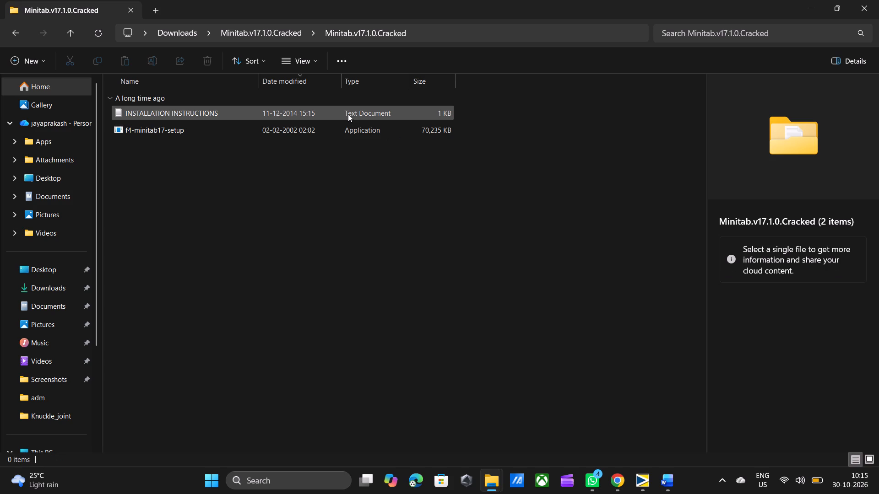
double_click(335, 129)
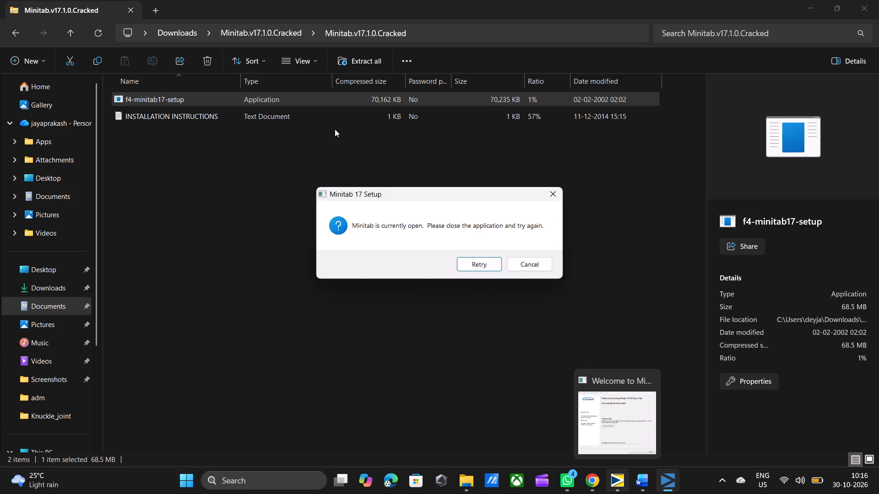
Close the running Minitab 15 (30-Day Trial) evaluation window and exit it completely.
left_click(647, 379)
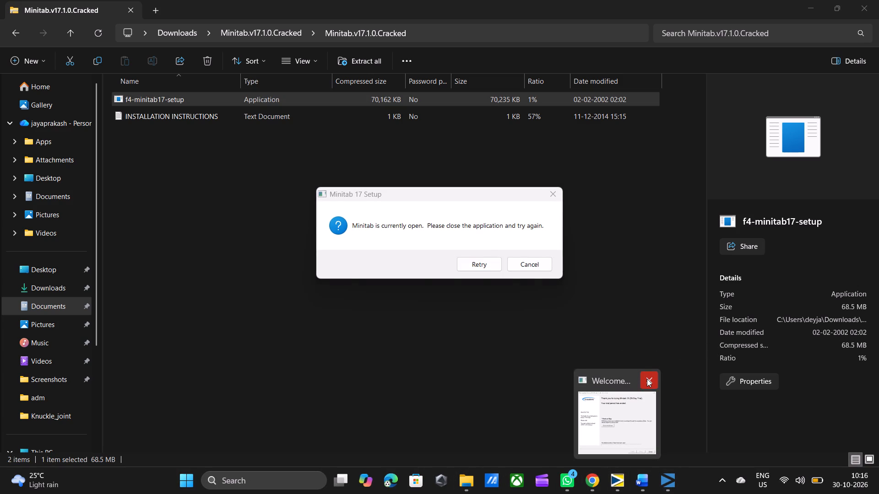
left_click(647, 379)
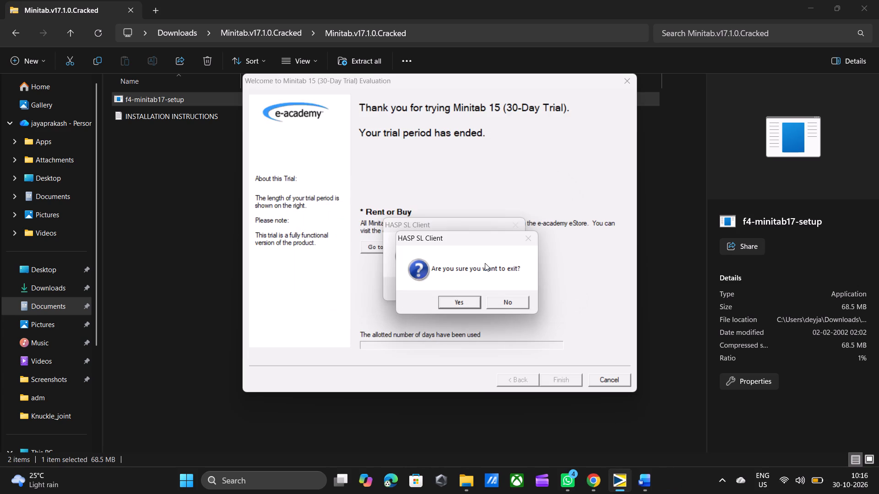
left_click_drag(470, 295, 463, 307)
left_click(463, 307)
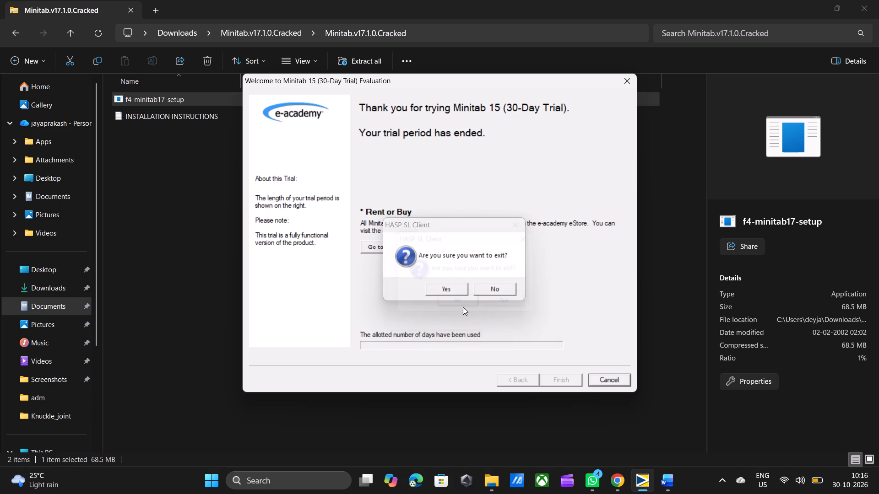
left_click(449, 288)
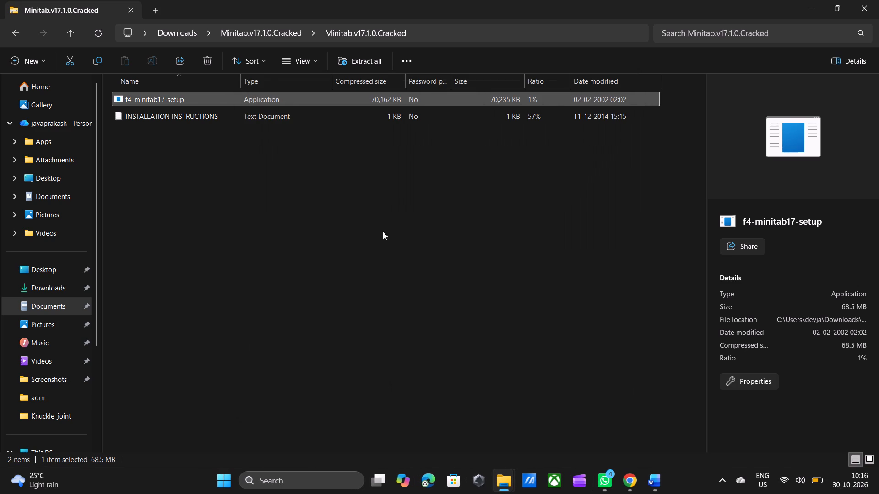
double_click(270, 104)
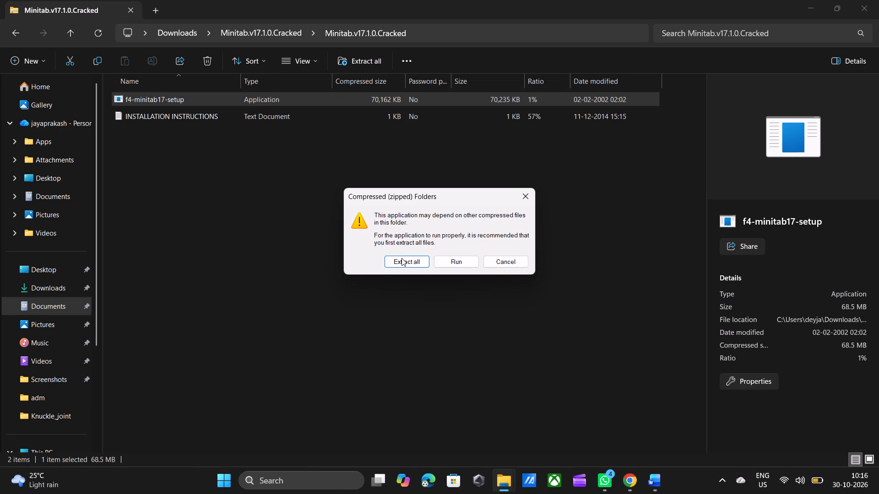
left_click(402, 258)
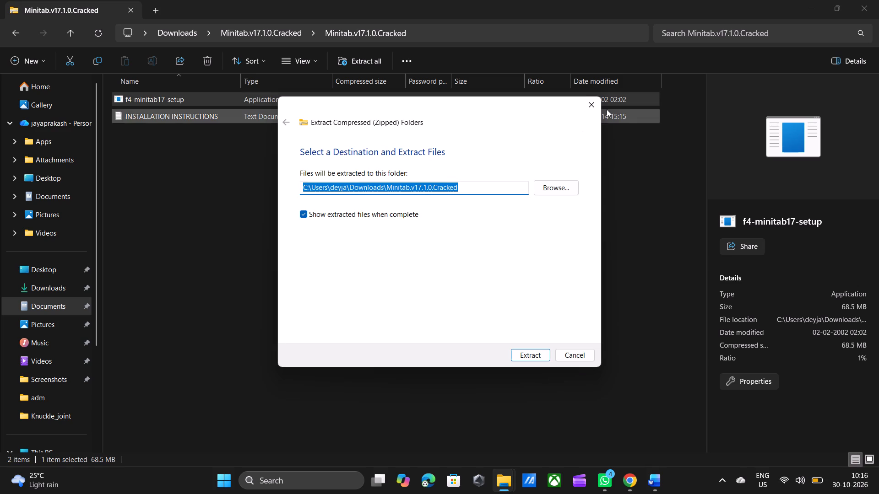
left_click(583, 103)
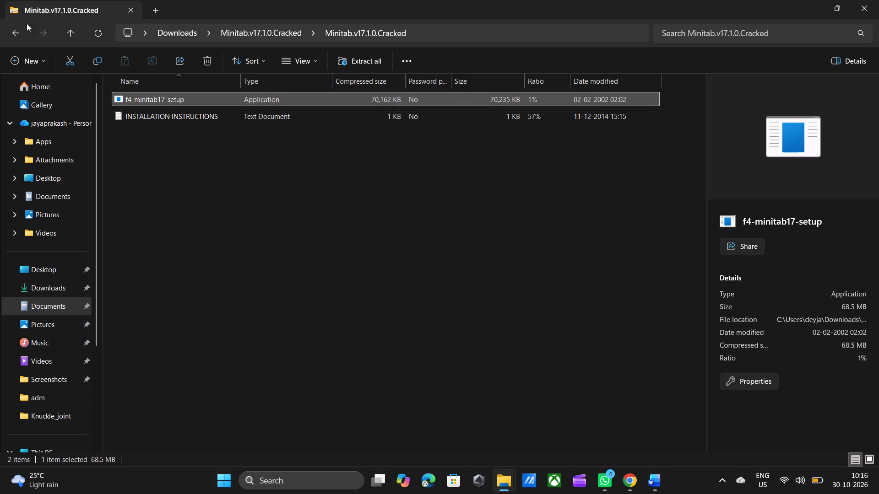
Return to the "cracked" search results, open the extracted Minitab.v17.1.0.Cracked folder and launch f4-minitab17-setup from it.
left_click(9, 32)
left_click(9, 32)
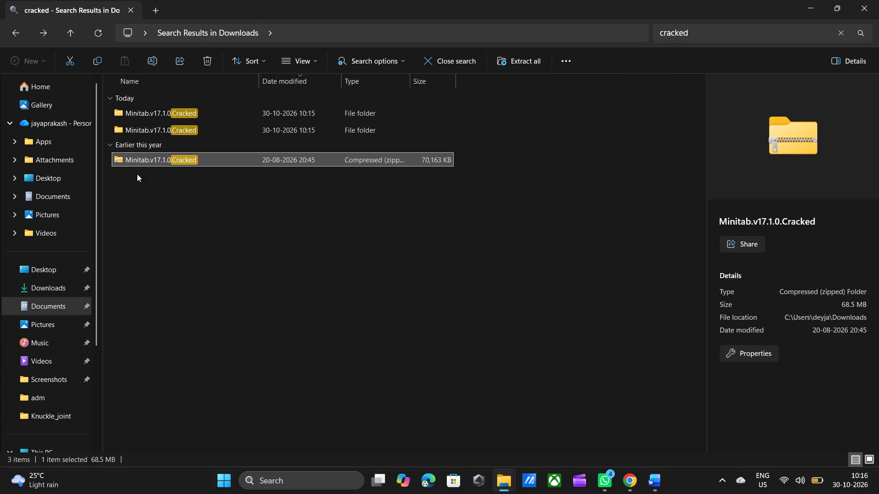
double_click(141, 116)
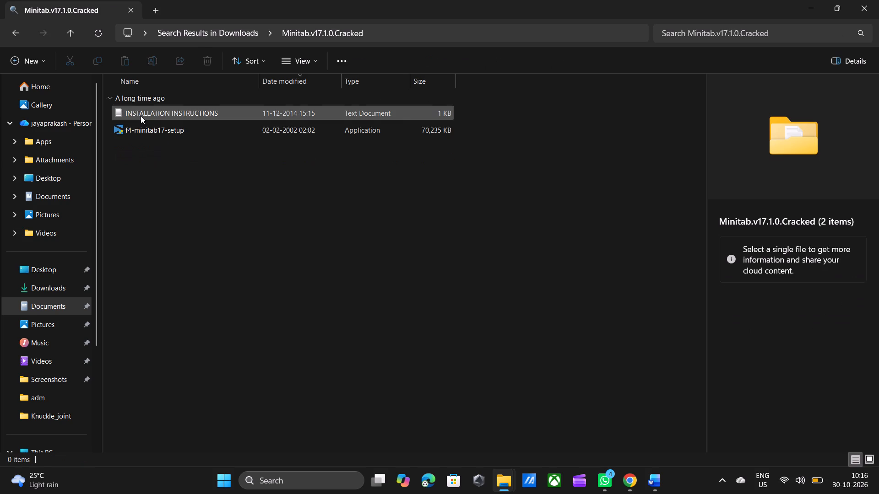
double_click(141, 123)
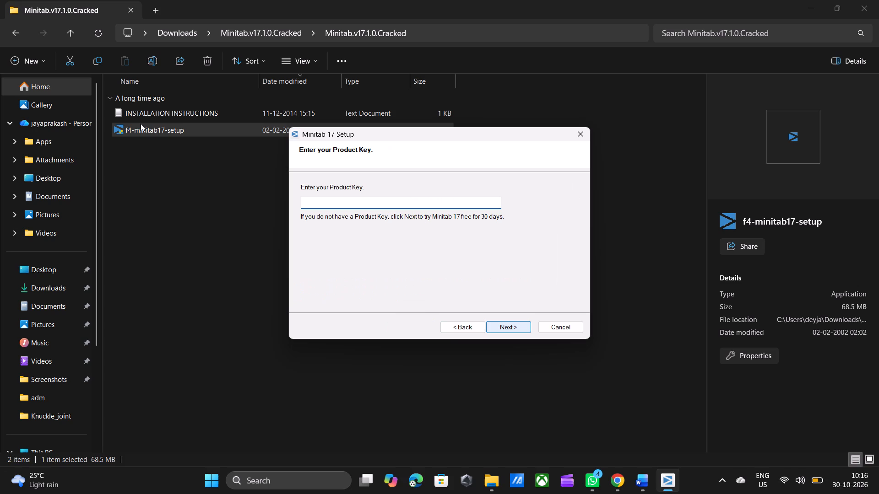
Read the INSTALLATION INSTRUCTIONS text file in the extracted folder, then close it.
double_click(218, 118)
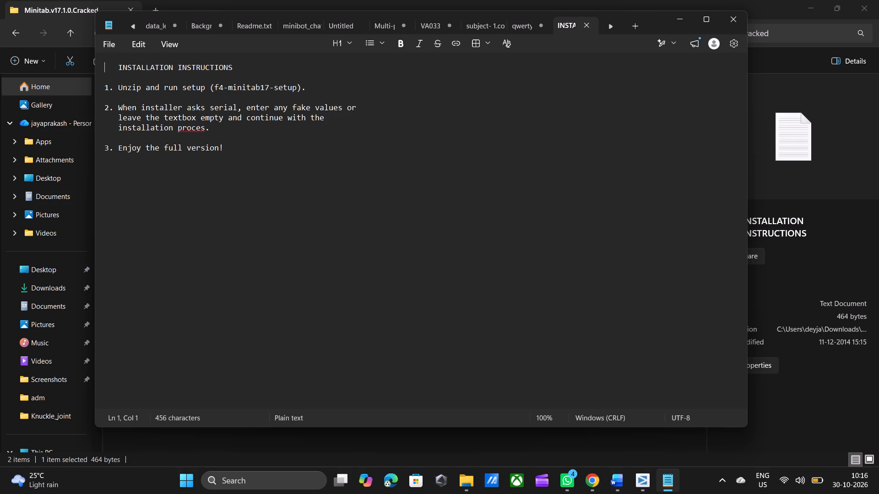
left_click(723, 21)
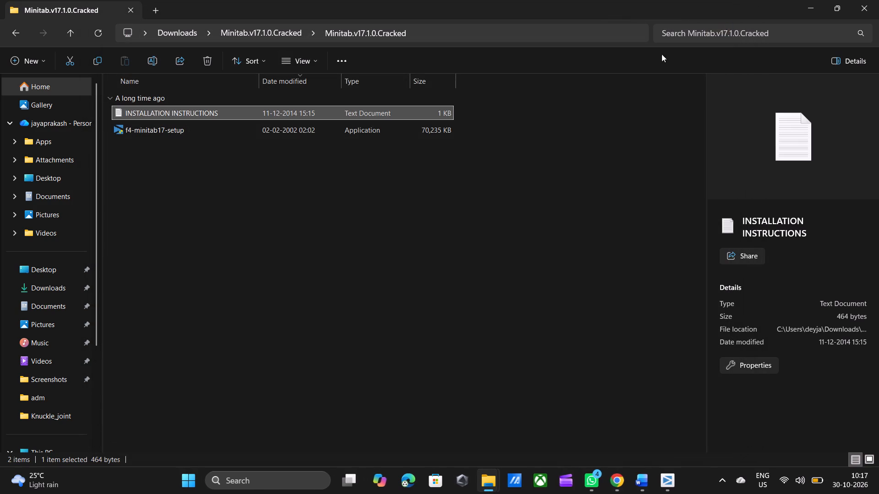
Return to the Minitab 17 Setup window and proceed with the installation.
left_click(664, 479)
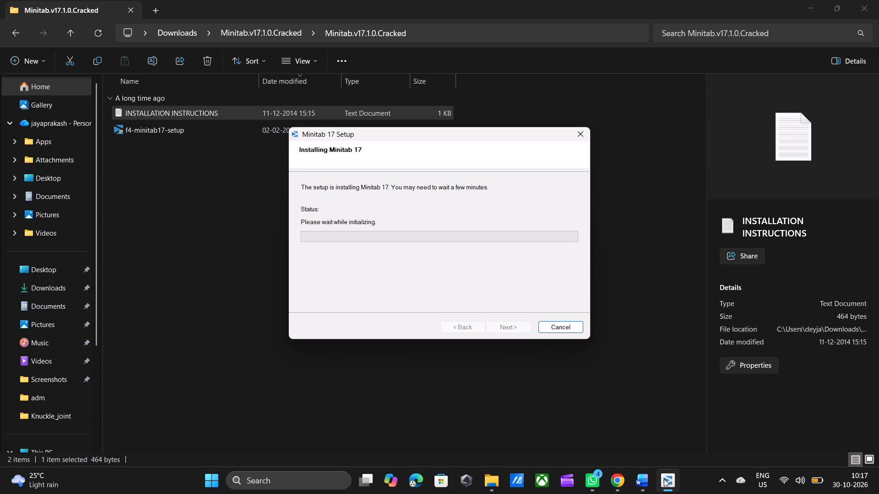
Switch to the edm 1 (2) Word document and copy the whole Taguchi L25 experiment table, from the header row to experiment 25.
left_click(637, 484)
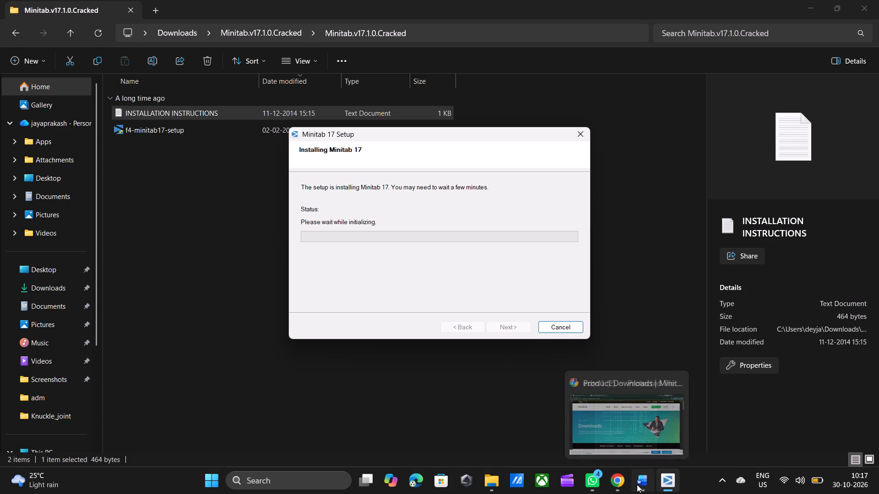
scroll(305, 287, "up", 2)
scroll(305, 287, "down", 1)
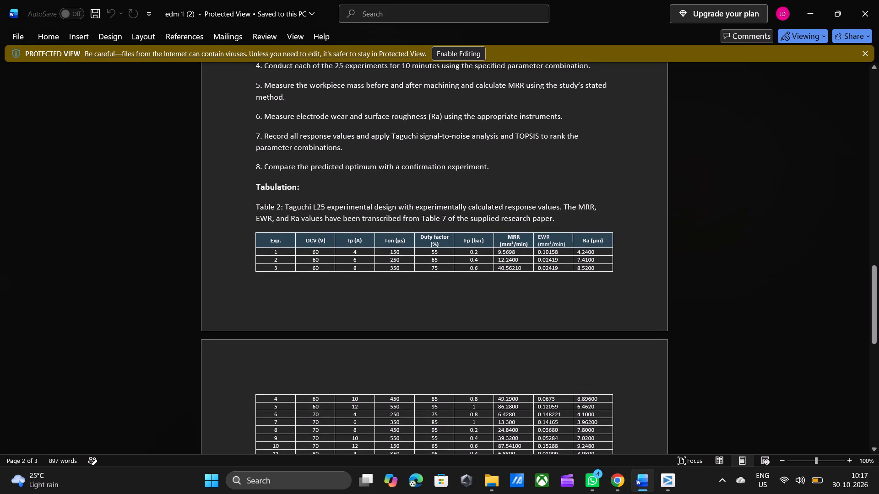
left_click_drag(255, 233, 620, 441)
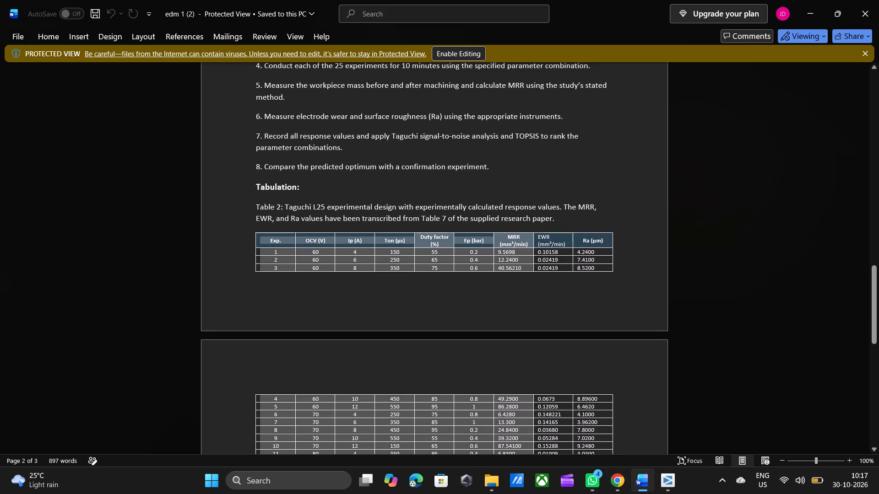
left_click_drag(620, 441, 621, 441)
scroll(621, 441, "down", 3)
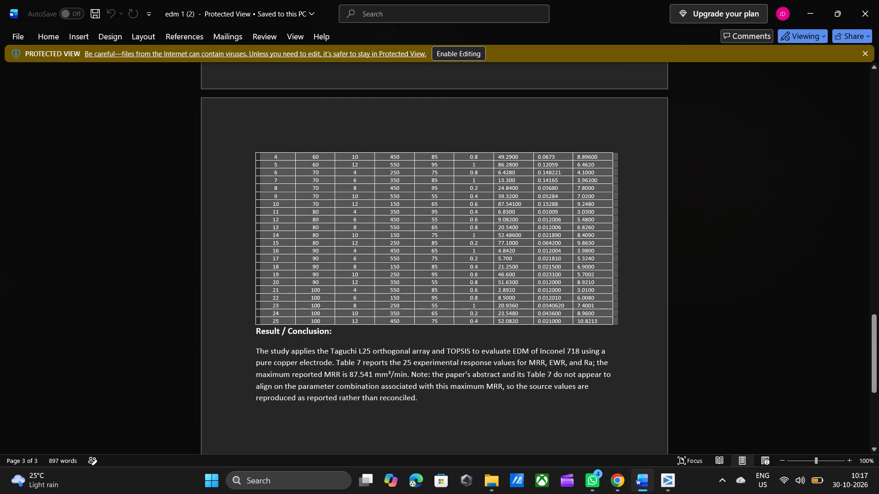
key("ctrl+c")
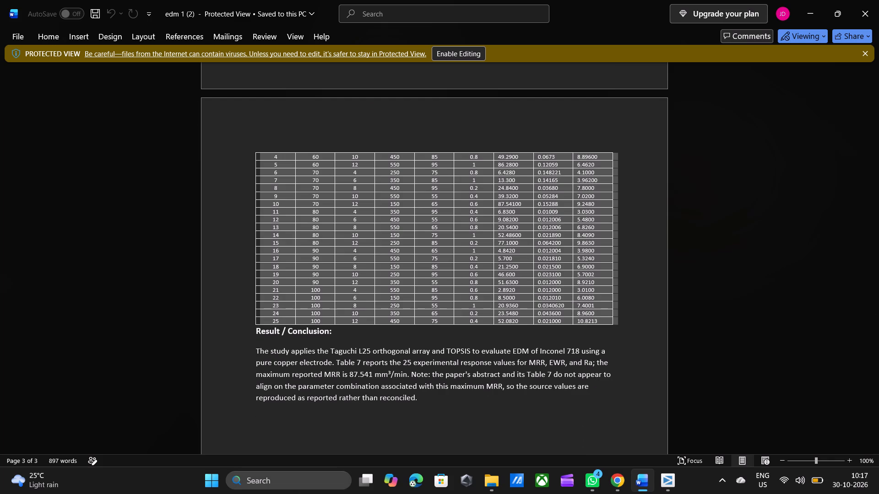
Open Excel with a blank workbook, paste the copied Taguchi L25 table at cell A1 and check its rows.
left_click(287, 484)
type("ecm")
key("BackSpace")
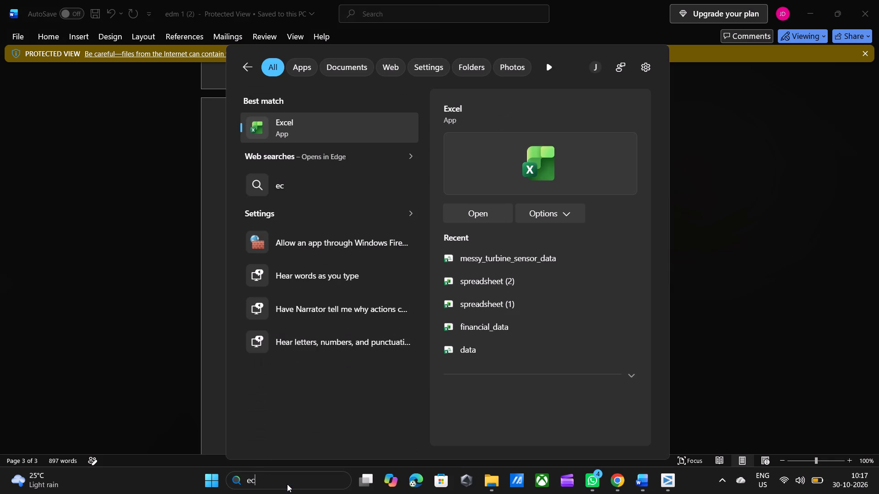
left_click(328, 127)
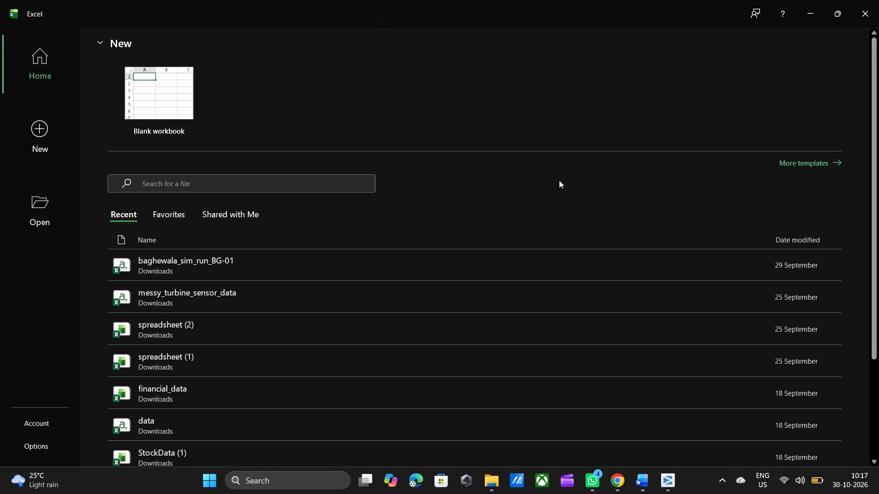
left_click(198, 132)
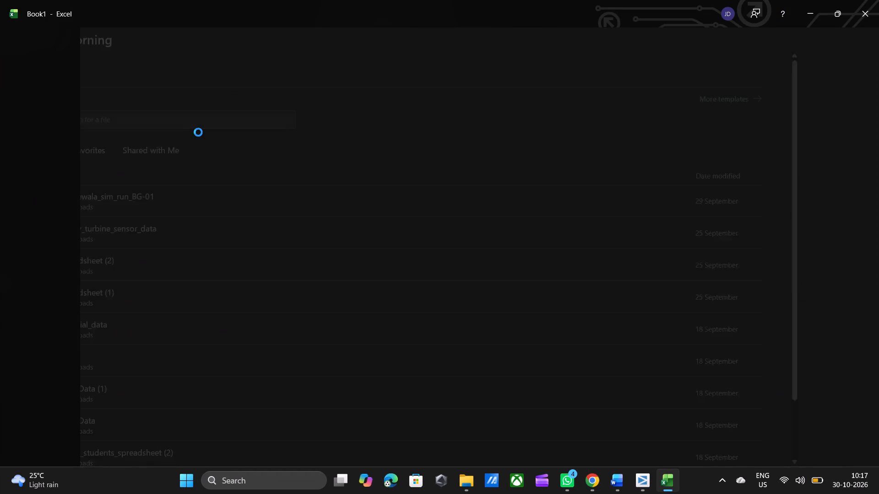
key("ctrl+v")
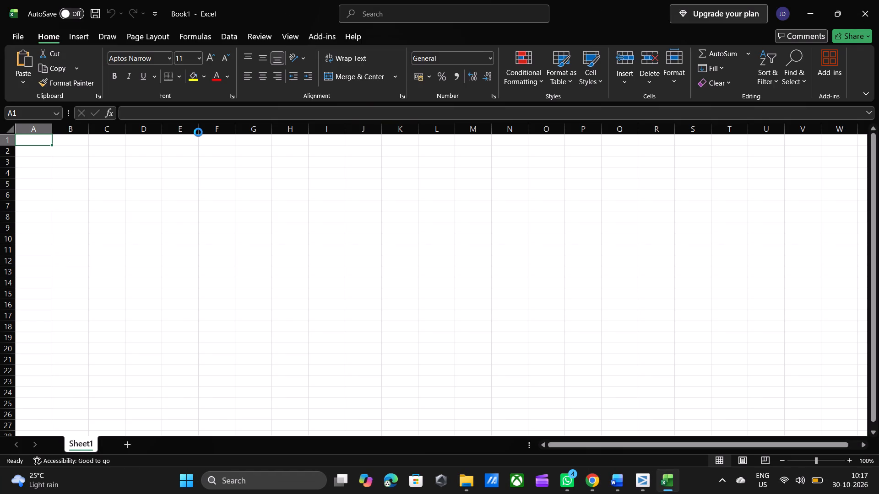
scroll(335, 296, "down", 4)
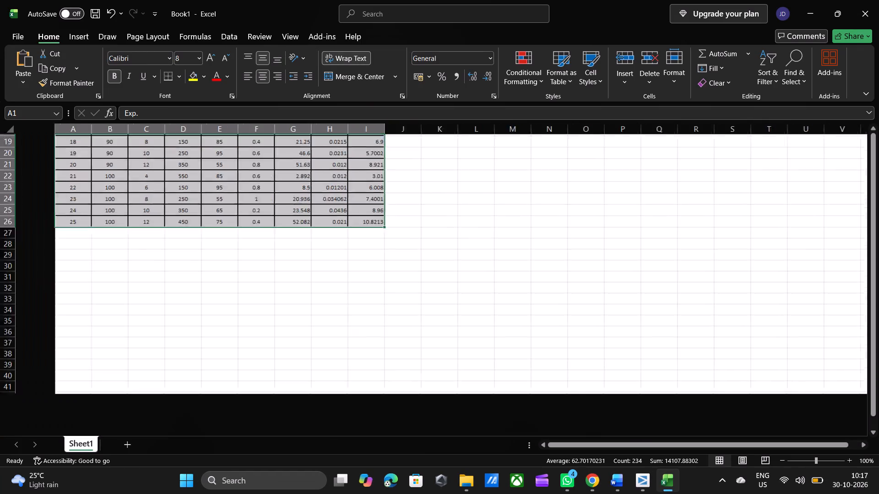
scroll(335, 296, "up", 9)
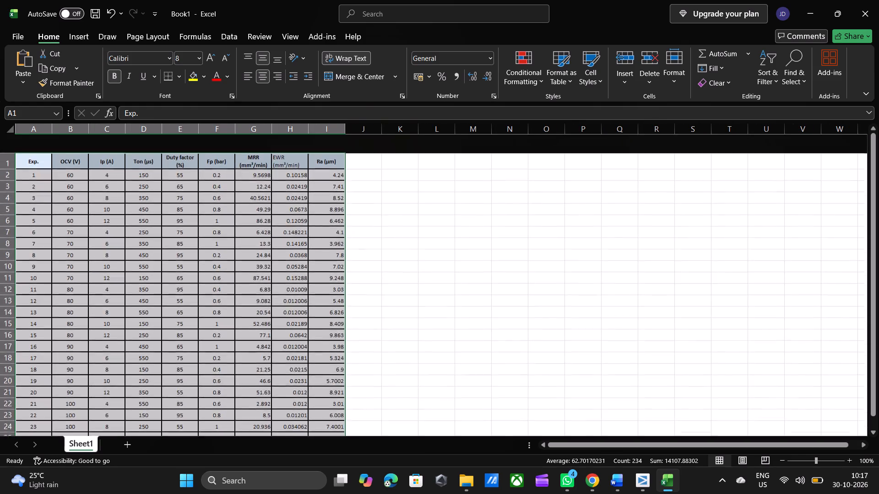
scroll(335, 296, "down", 1)
scroll(335, 296, "up", 1)
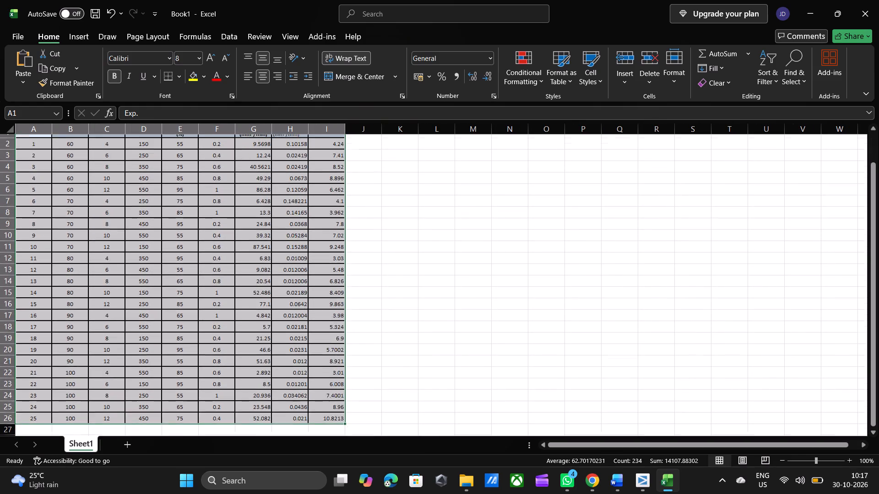
scroll(335, 296, "up", 2)
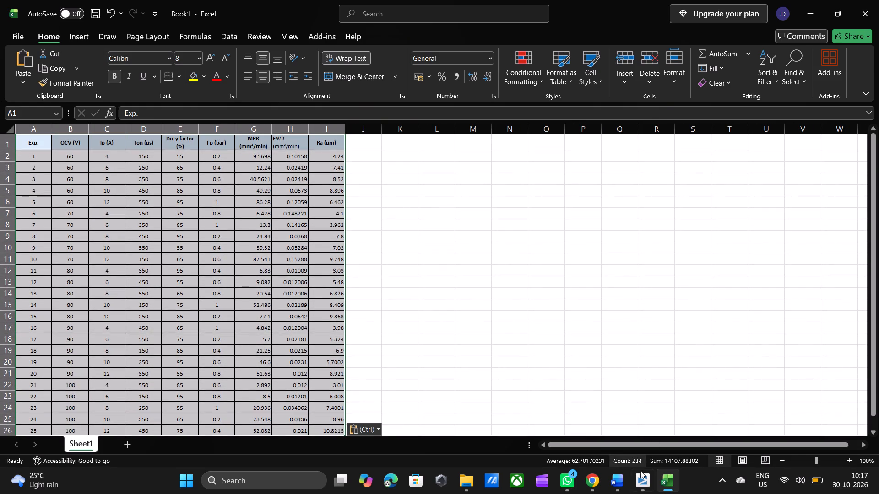
Close out the Minitab 17 Setup, launch Minitab 17 Statistical Software and accept the one-time profile conversion.
left_click(638, 489)
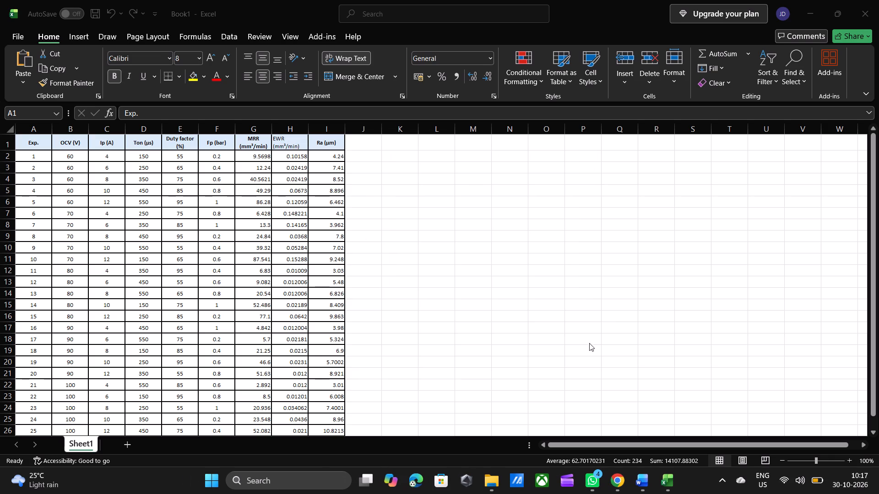
left_click(299, 486)
type("mini")
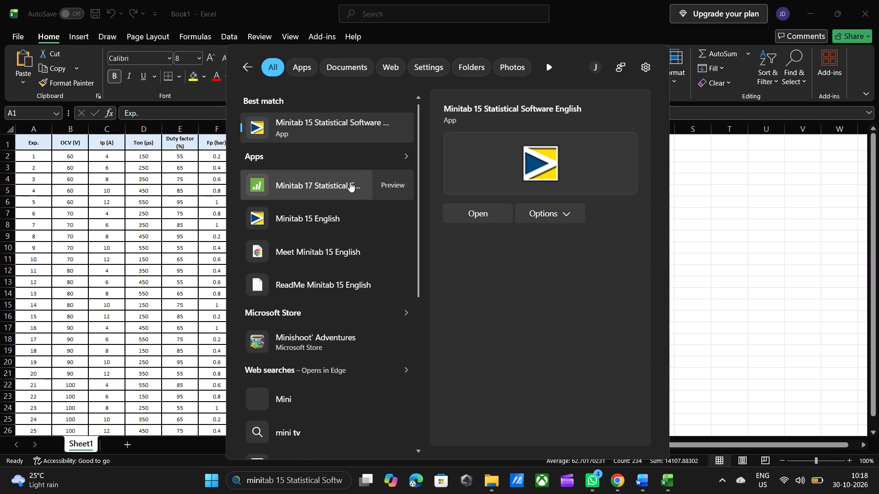
left_click(350, 182)
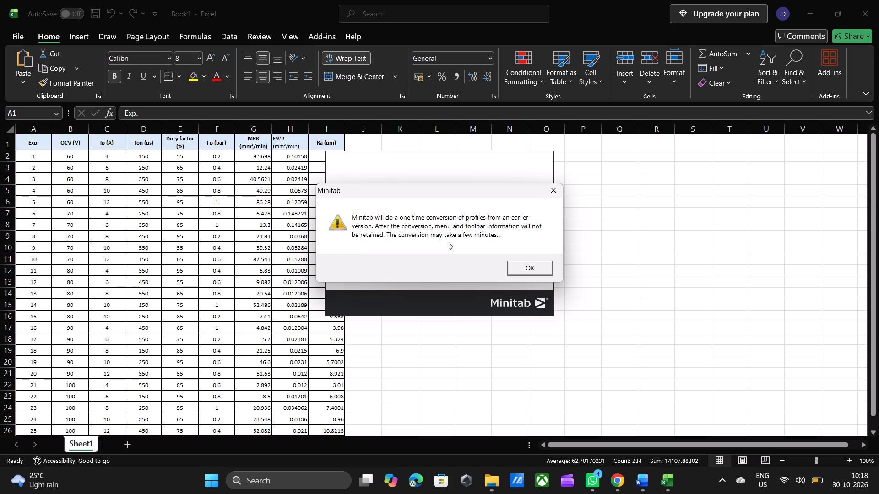
left_click(523, 262)
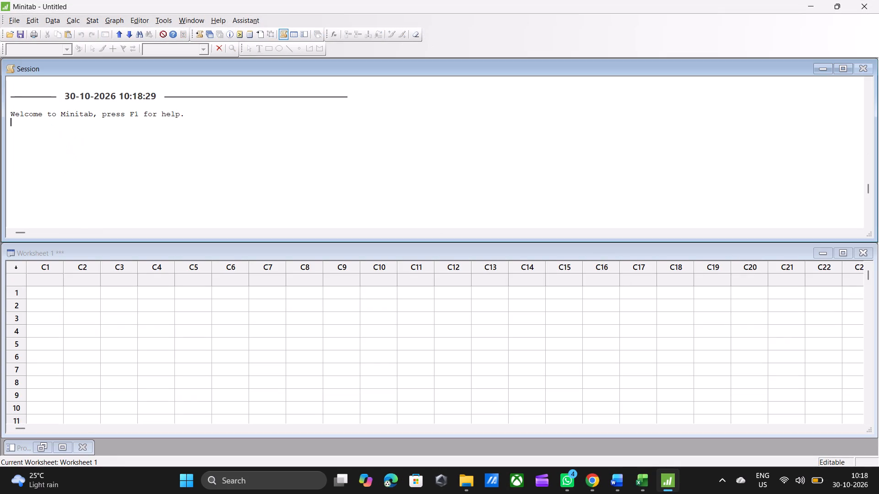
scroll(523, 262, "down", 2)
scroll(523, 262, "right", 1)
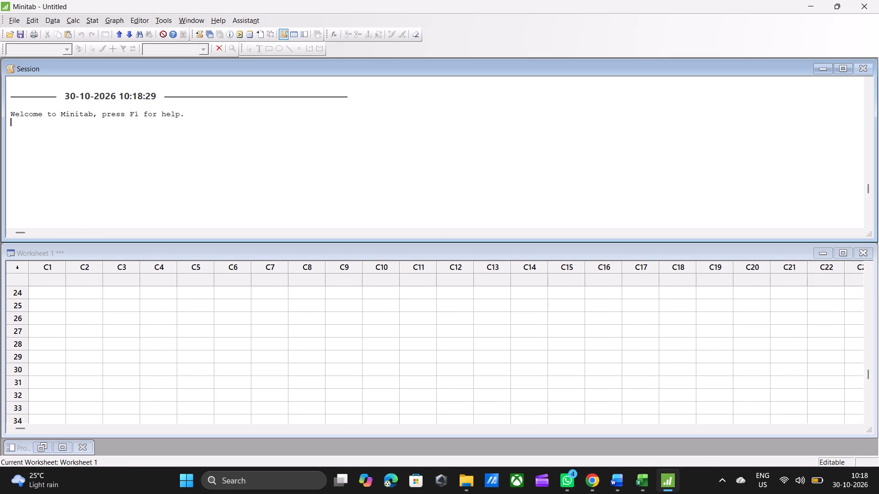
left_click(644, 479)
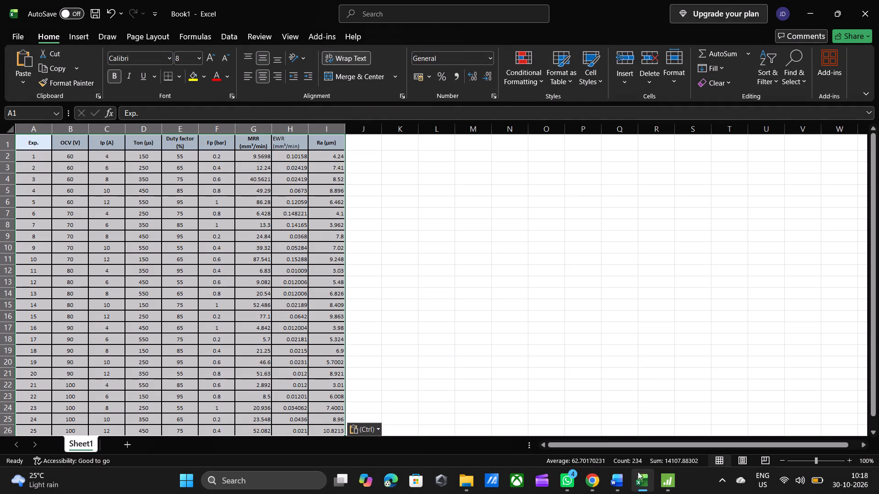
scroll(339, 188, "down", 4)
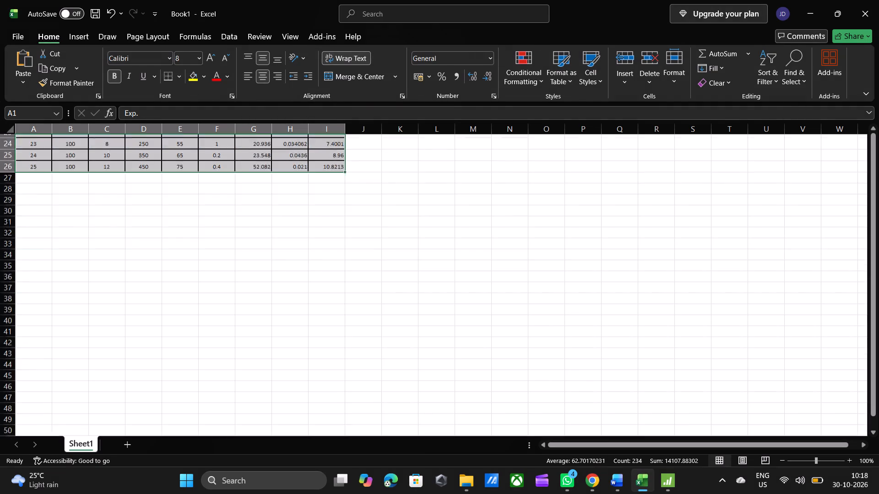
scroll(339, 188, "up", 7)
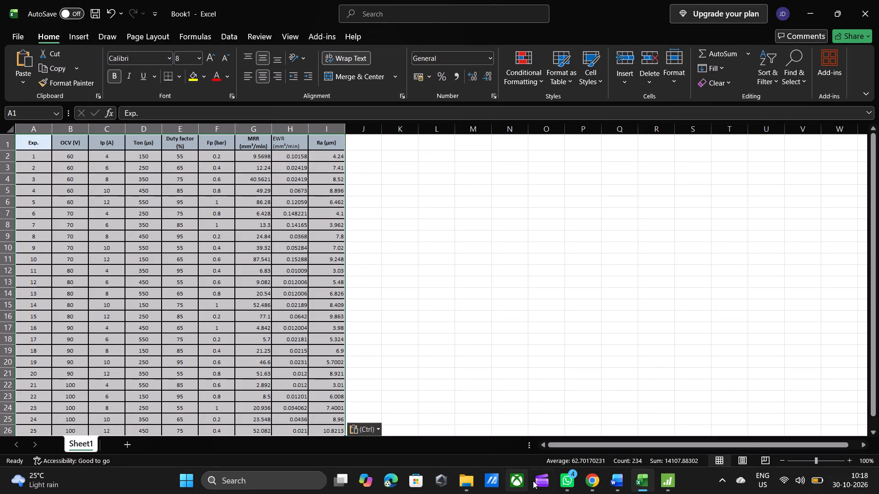
Switch back to Minitab and create a new Minitab Worksheet in the untitled project.
left_click(672, 493)
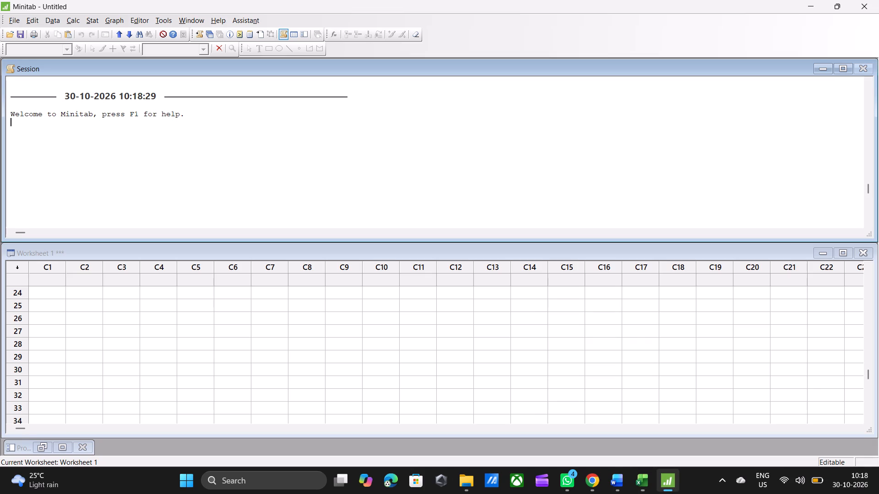
left_click(15, 19)
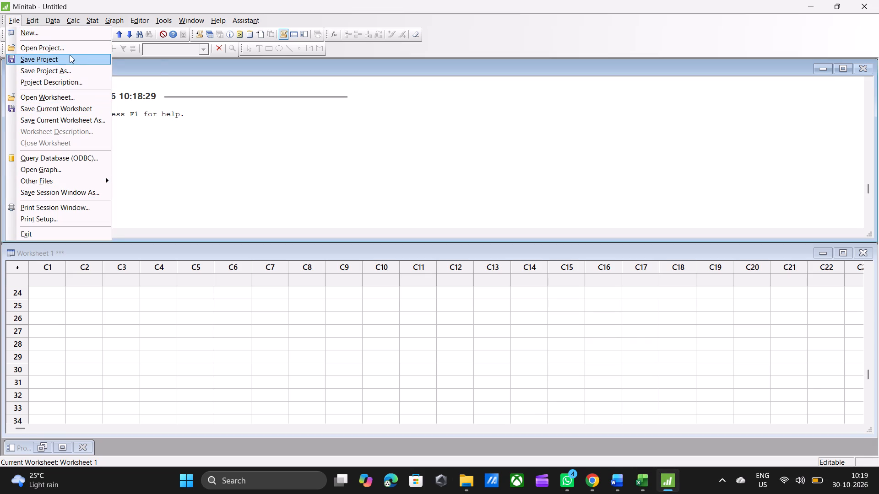
left_click(63, 34)
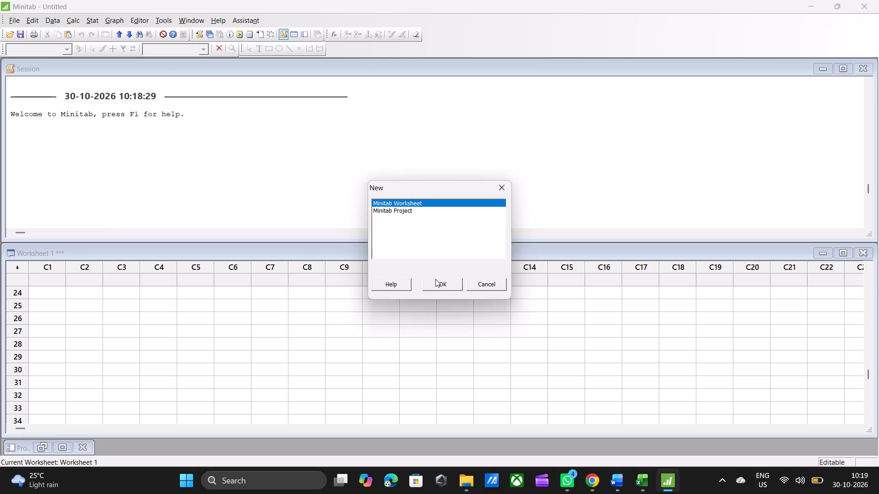
left_click(442, 283)
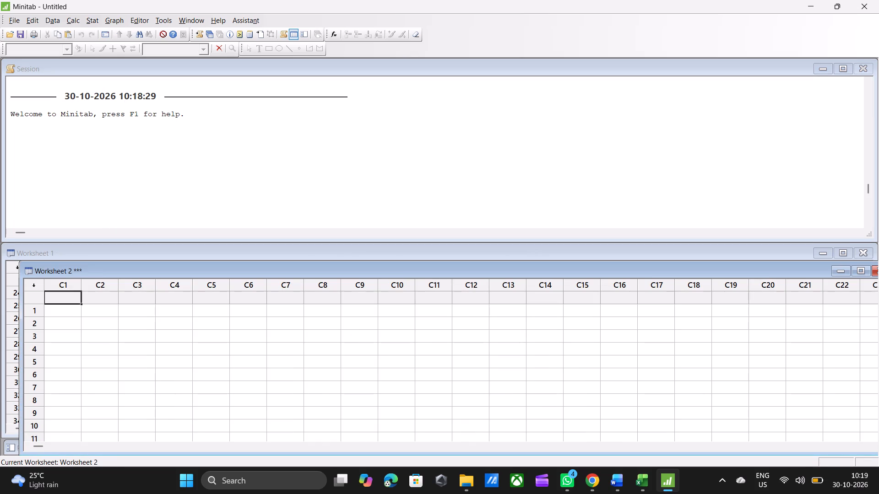
Close both open File Explorer windows showing the Minitab v17.1.0 installation folder.
left_click(458, 480)
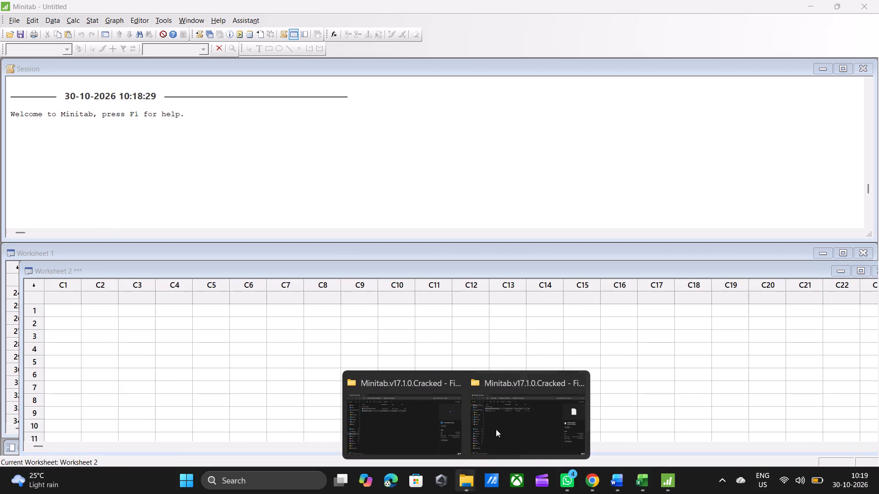
left_click(570, 384)
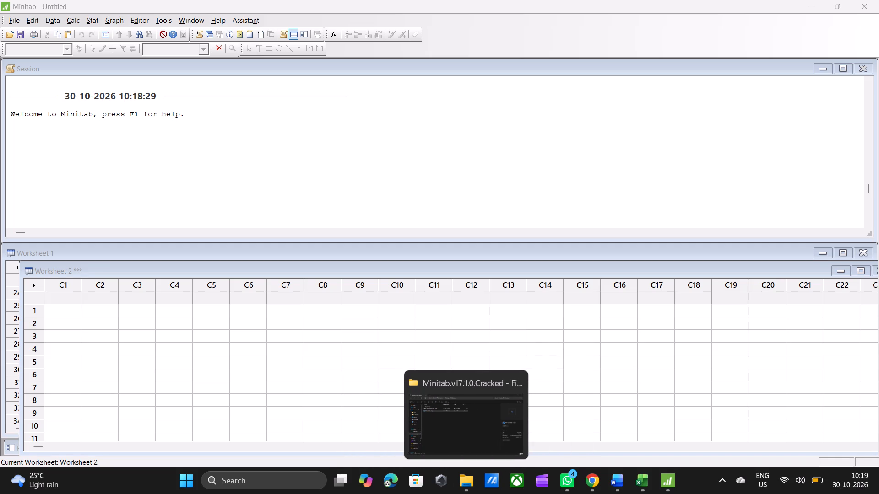
left_click(519, 382)
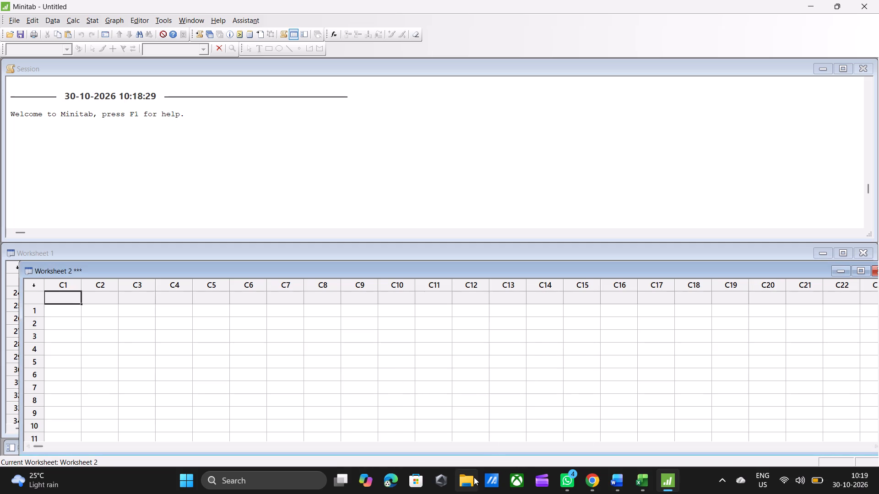
Open a new File Explorer window and go to the New Volume (D:) drive under This PC.
left_click(474, 477)
scroll(76, 368, "down", 2)
left_click(77, 342)
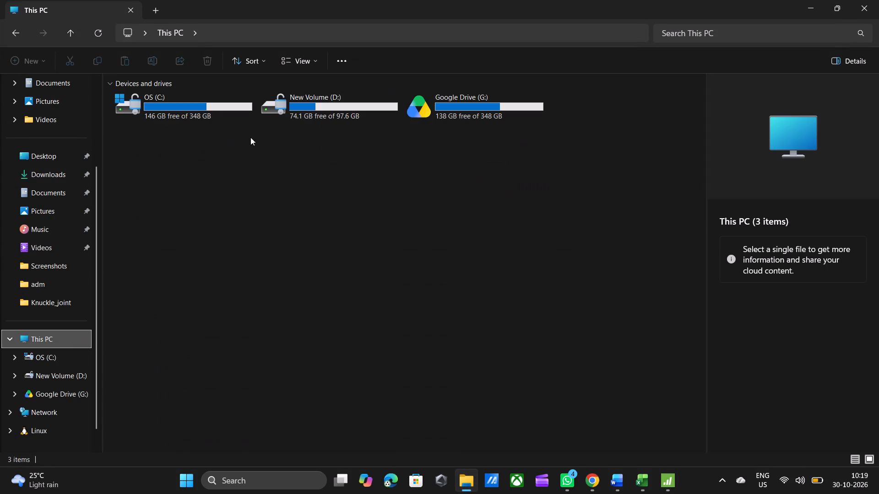
double_click(308, 115)
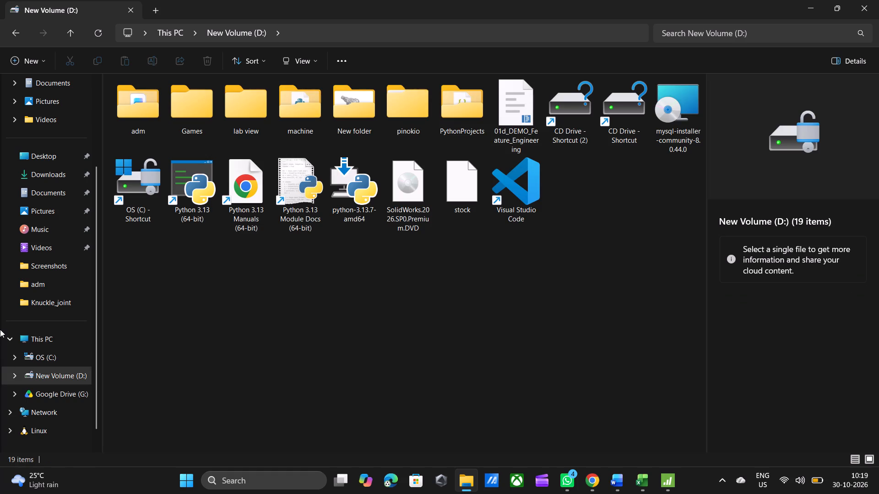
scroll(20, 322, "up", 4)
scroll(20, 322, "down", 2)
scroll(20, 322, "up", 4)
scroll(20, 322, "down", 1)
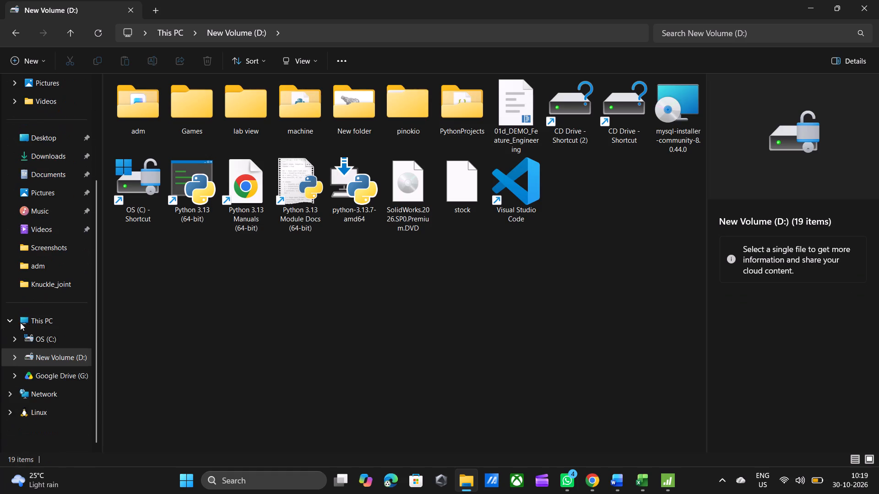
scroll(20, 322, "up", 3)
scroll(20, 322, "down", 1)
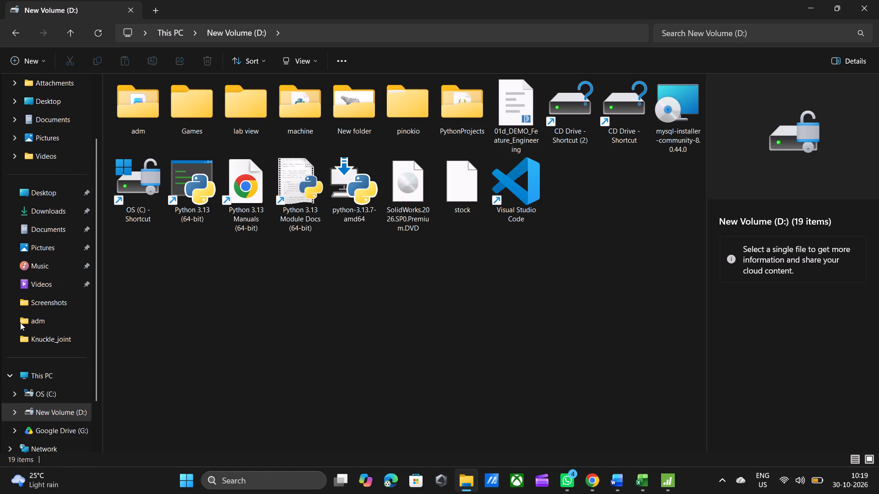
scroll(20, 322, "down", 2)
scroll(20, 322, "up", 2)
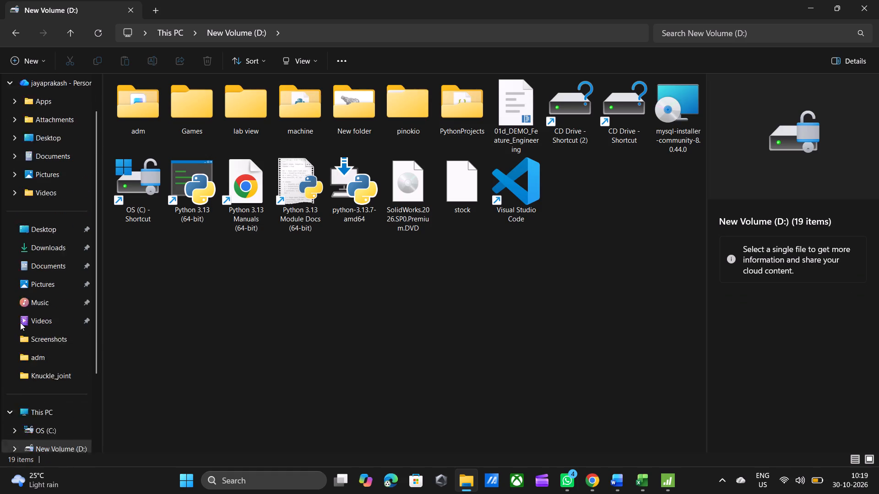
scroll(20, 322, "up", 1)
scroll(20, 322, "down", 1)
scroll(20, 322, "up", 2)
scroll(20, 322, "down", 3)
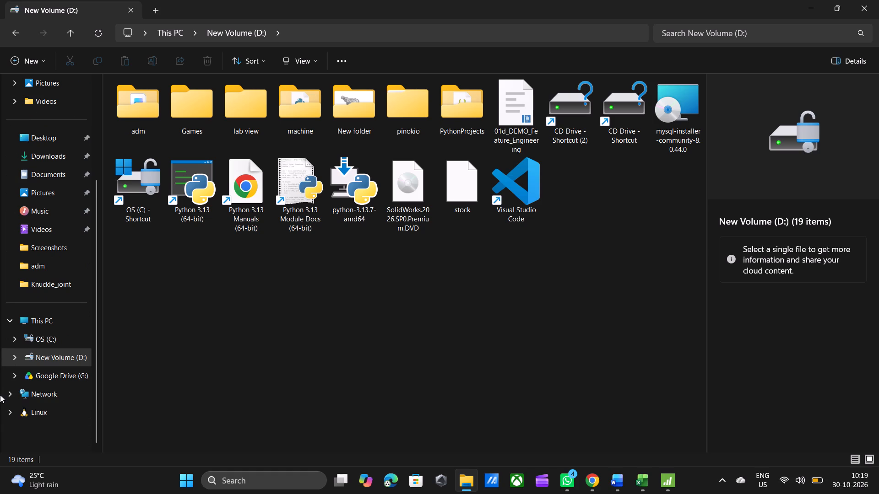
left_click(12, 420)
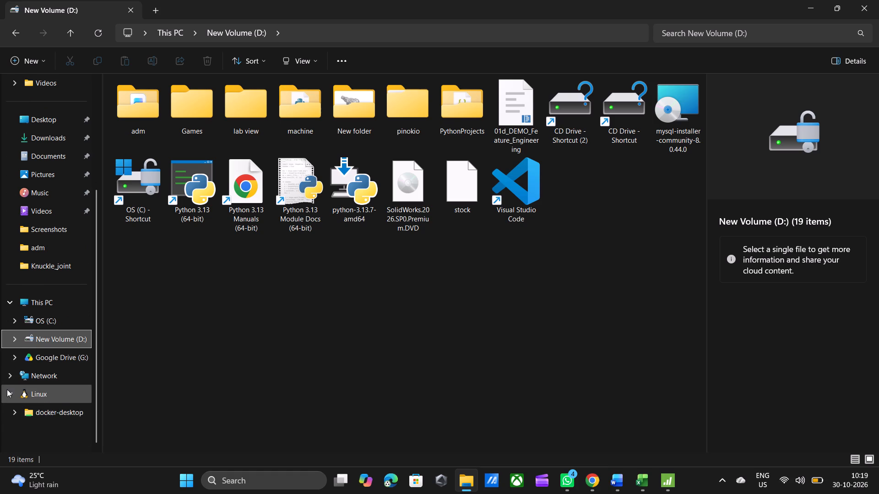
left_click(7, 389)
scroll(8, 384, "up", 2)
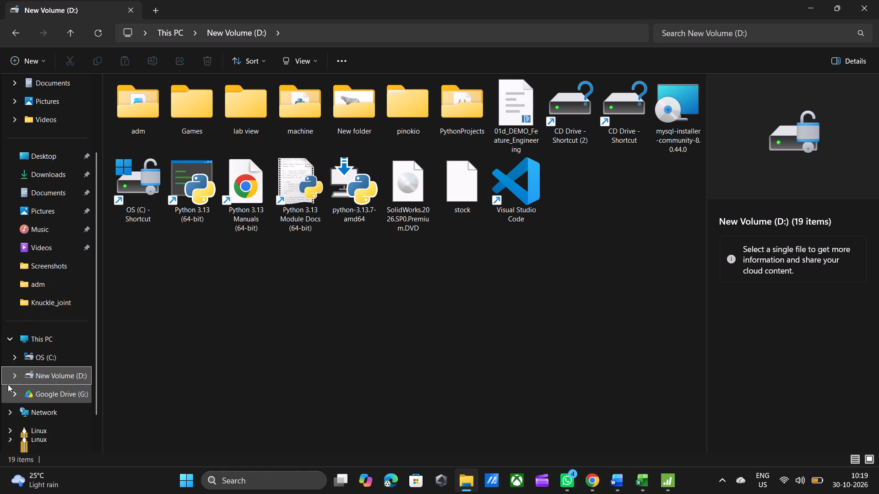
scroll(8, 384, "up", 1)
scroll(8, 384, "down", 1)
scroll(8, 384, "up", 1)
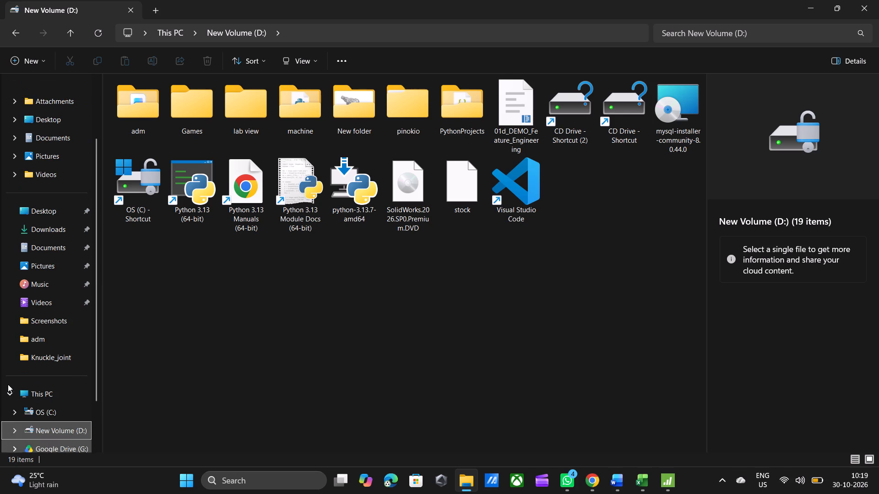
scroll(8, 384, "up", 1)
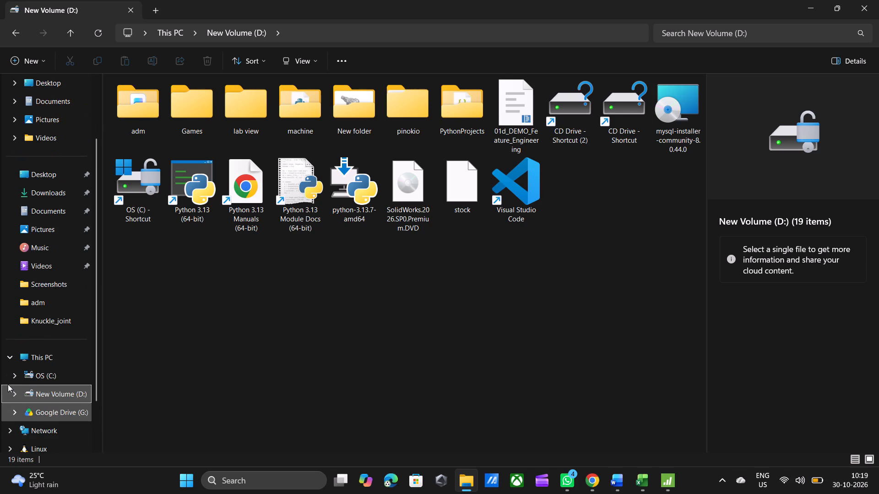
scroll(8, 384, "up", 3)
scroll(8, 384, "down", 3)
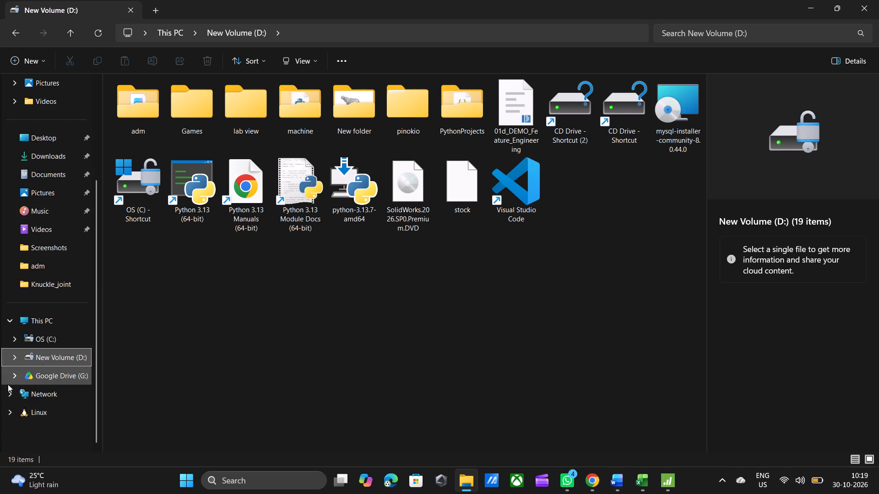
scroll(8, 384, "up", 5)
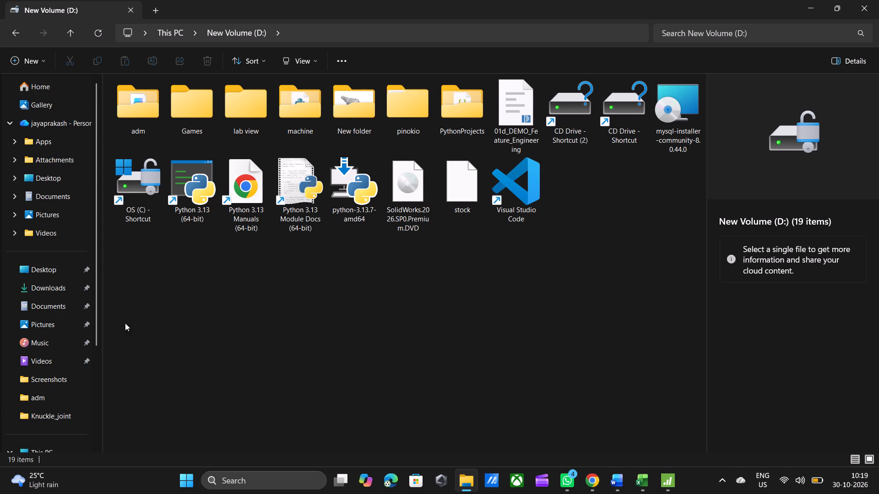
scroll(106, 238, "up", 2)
Switch to Chrome and look over the software packages on the Minitab Product Downloads page.
left_click(597, 483)
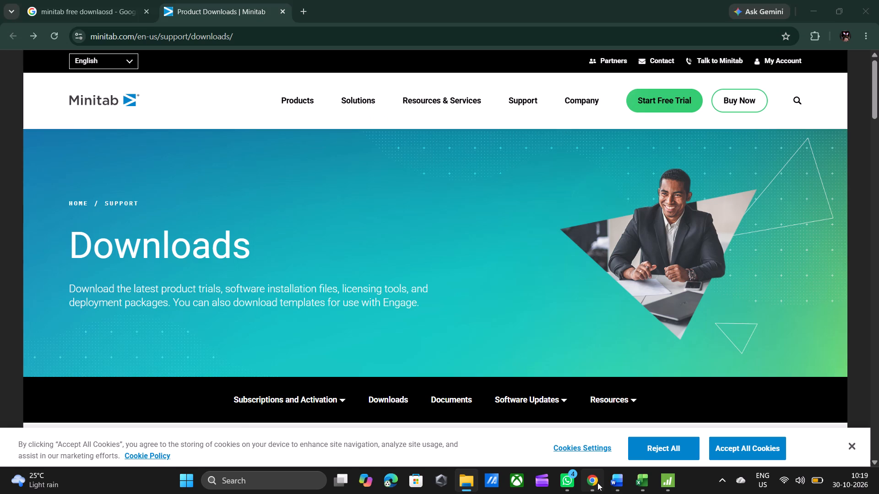
scroll(263, 351, "down", 4)
scroll(263, 351, "up", 4)
scroll(263, 351, "down", 5)
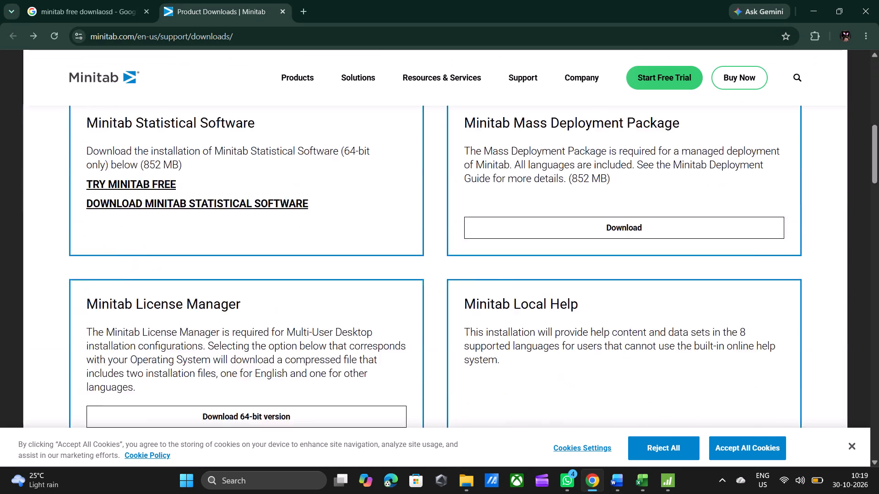
scroll(263, 351, "down", 3)
scroll(263, 351, "up", 11)
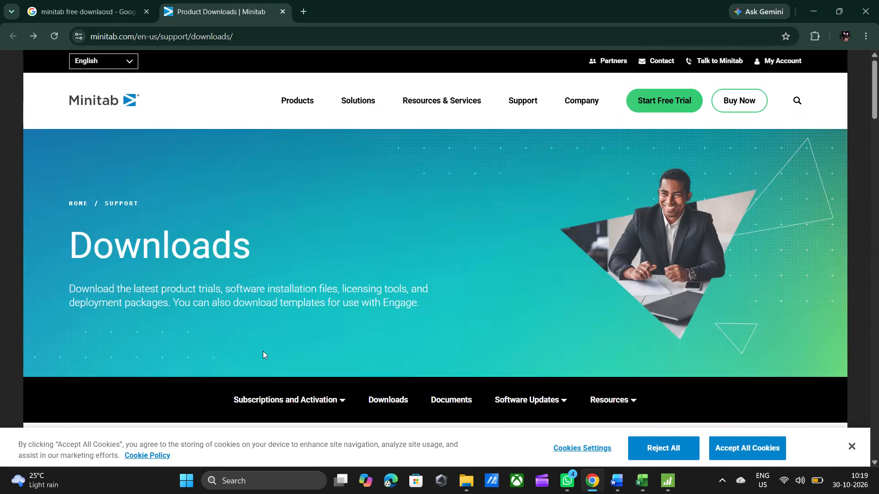
scroll(263, 351, "up", 4)
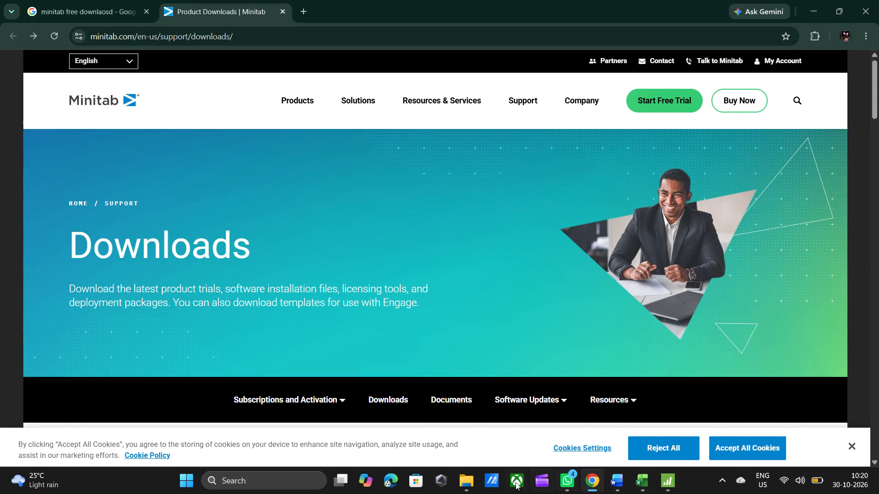
Open the ECM_Paper1_exact_ECM16_format document from the adm folder on D: and look through its Table 2 of measured responses.
left_click(474, 481)
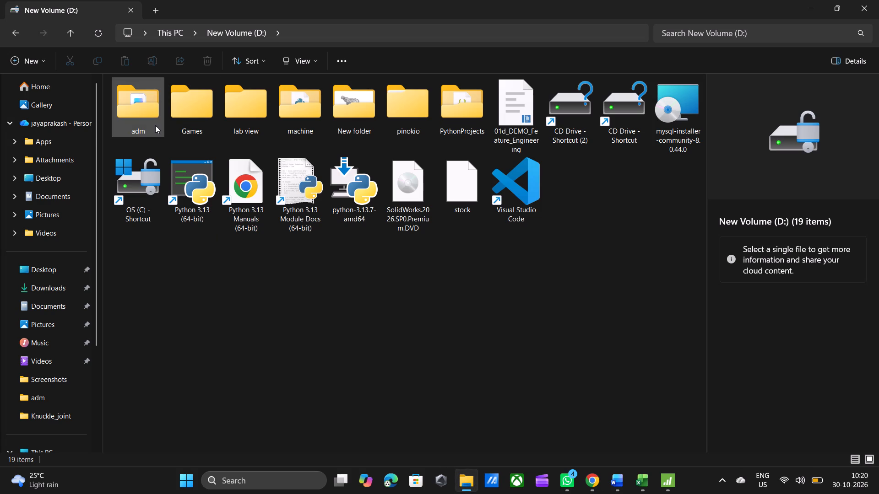
double_click(155, 125)
double_click(177, 134)
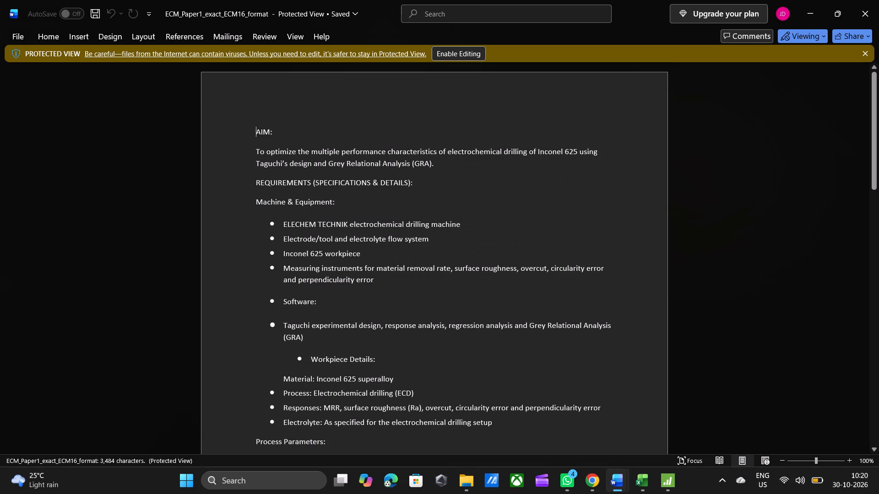
scroll(338, 202, "down", 7)
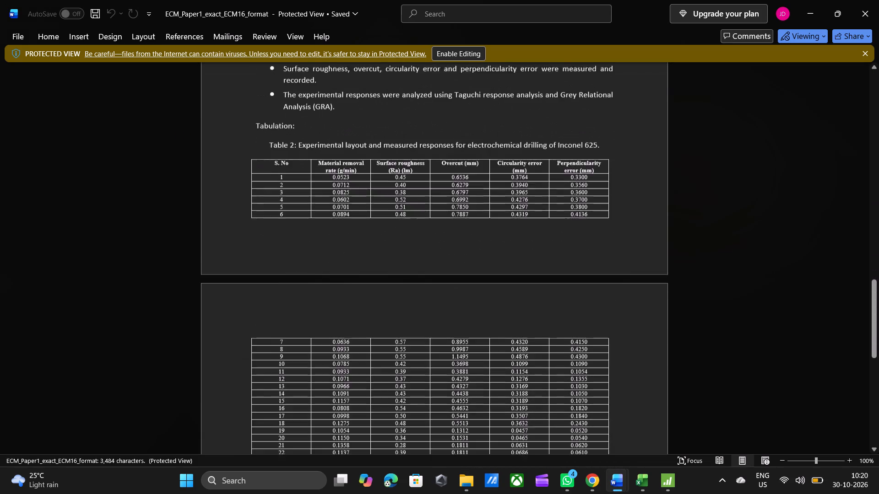
scroll(338, 202, "down", 1)
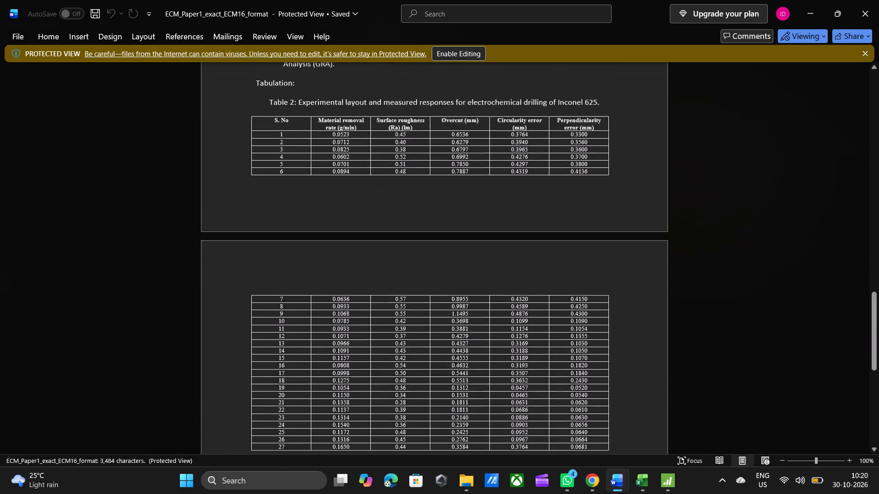
scroll(338, 202, "down", 4)
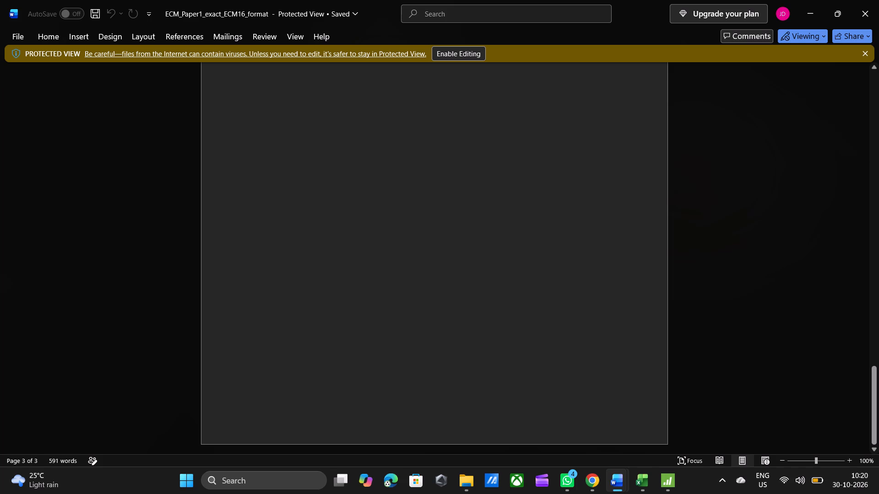
scroll(338, 202, "up", 7)
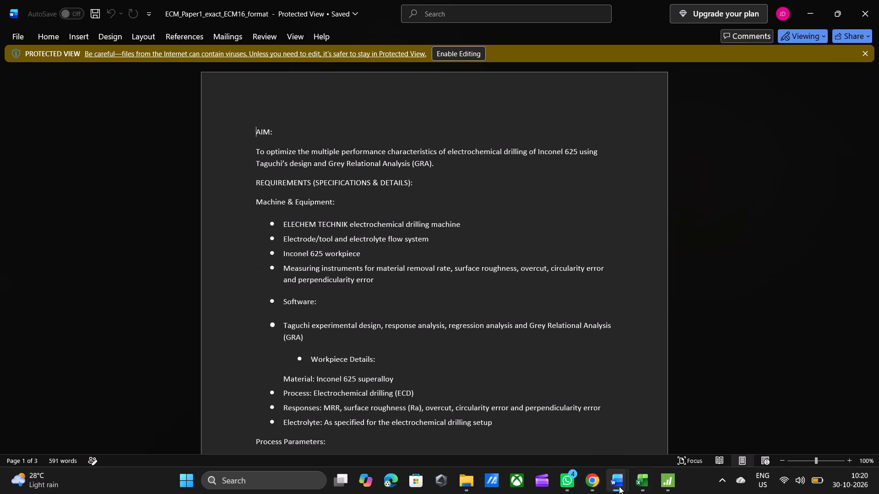
Switch to the edm 1 (2) Word document and examine Table 2, the Taguchi L25 design with its response values.
left_click(666, 425)
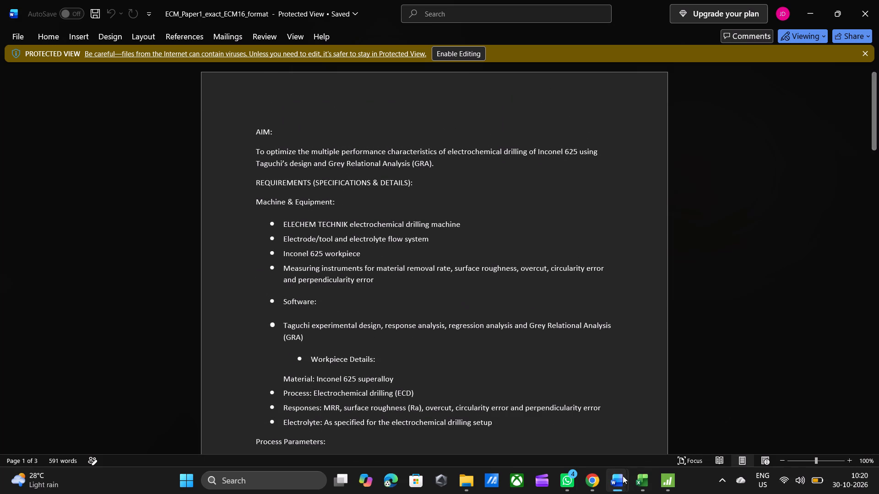
left_click(562, 440)
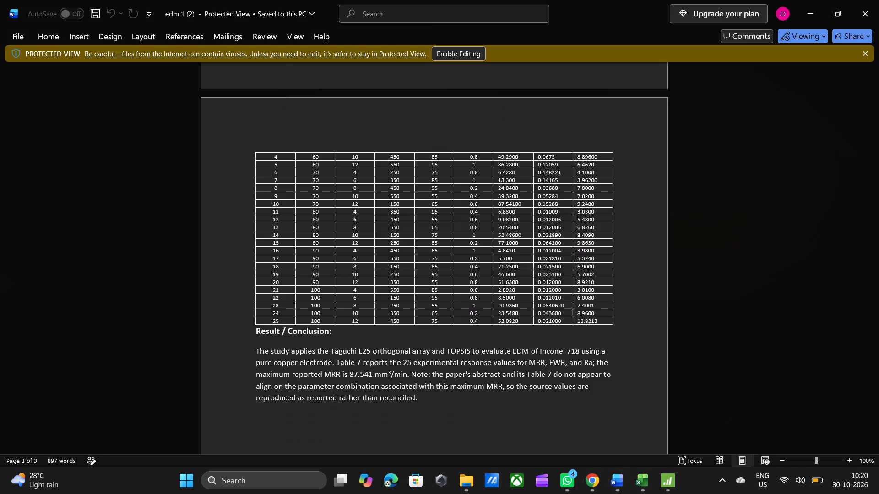
scroll(423, 314, "up", 5)
scroll(423, 314, "down", 3)
scroll(423, 314, "up", 1)
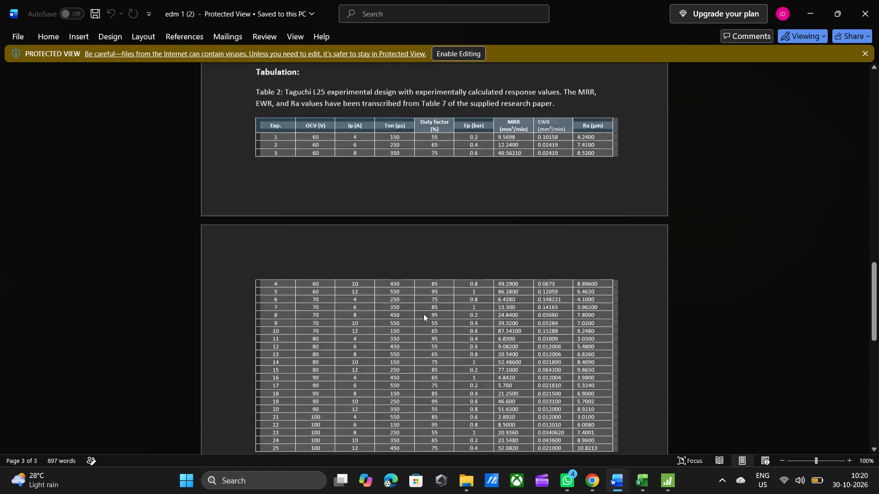
scroll(423, 314, "up", 1)
left_click(354, 354)
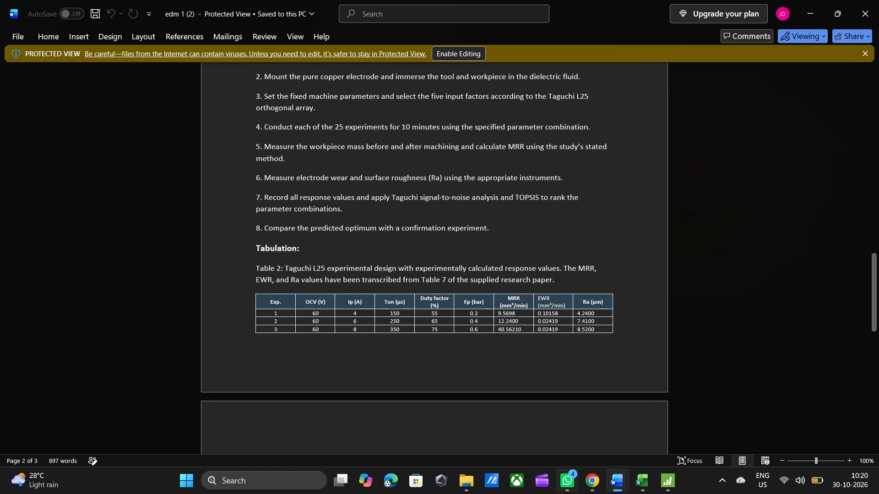
left_click(661, 477)
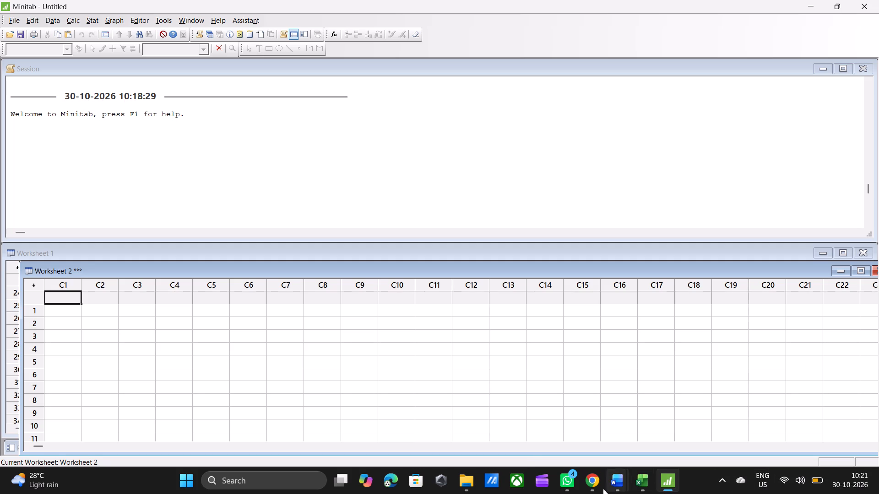
left_click(566, 437)
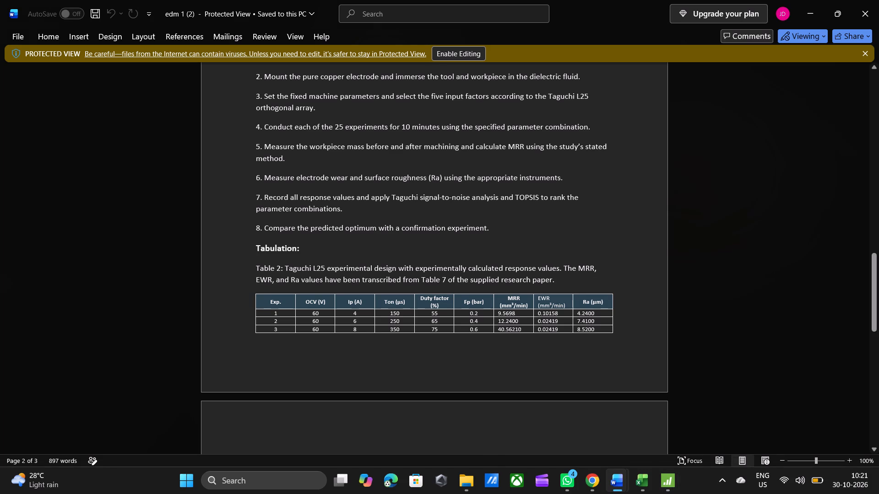
scroll(486, 368, "down", 1)
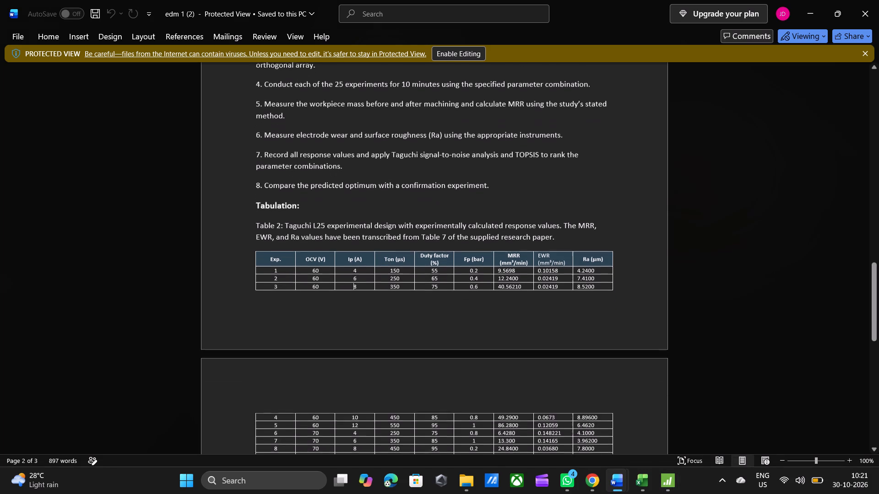
scroll(486, 368, "down", 1)
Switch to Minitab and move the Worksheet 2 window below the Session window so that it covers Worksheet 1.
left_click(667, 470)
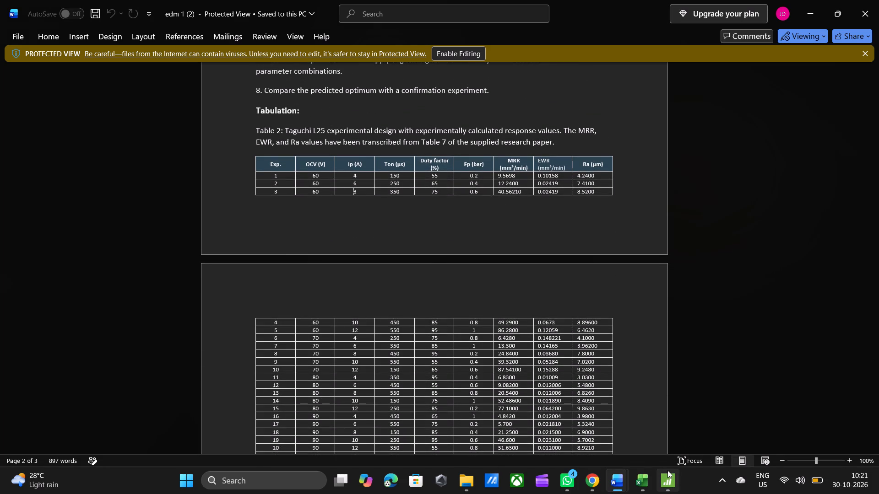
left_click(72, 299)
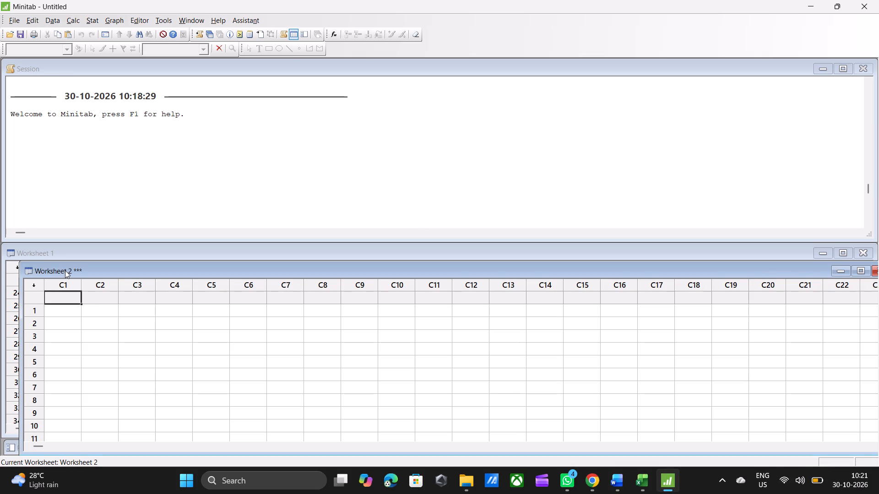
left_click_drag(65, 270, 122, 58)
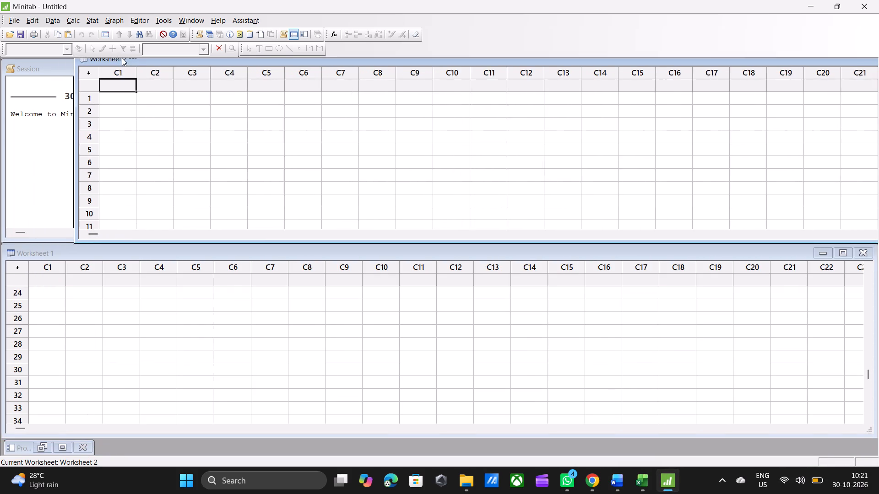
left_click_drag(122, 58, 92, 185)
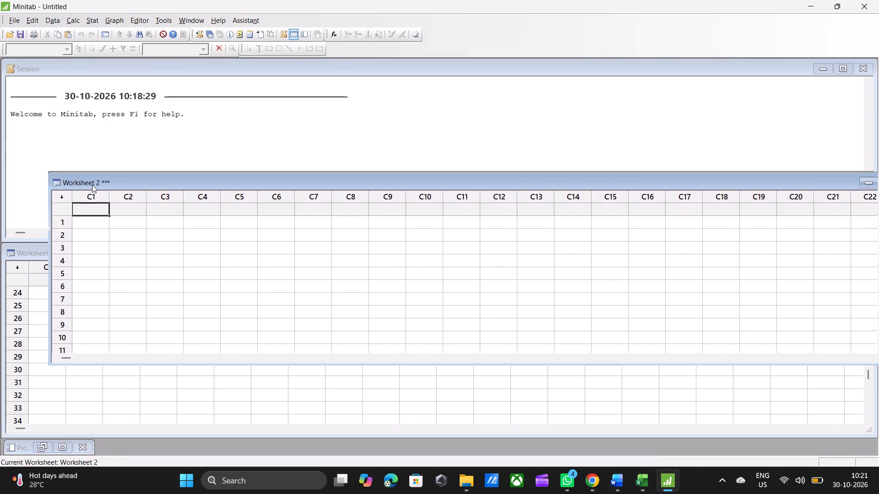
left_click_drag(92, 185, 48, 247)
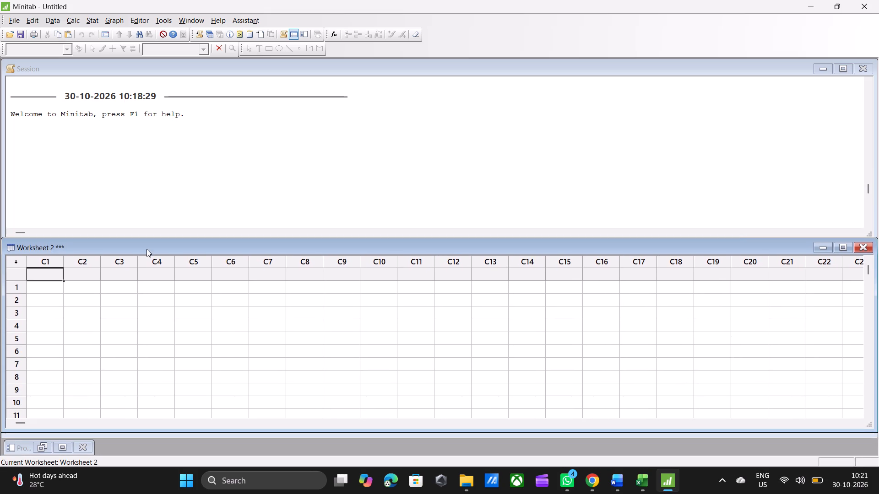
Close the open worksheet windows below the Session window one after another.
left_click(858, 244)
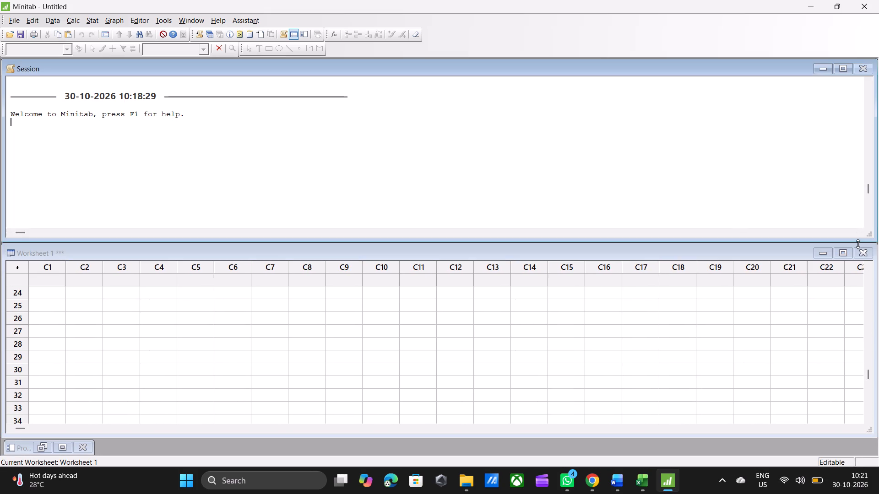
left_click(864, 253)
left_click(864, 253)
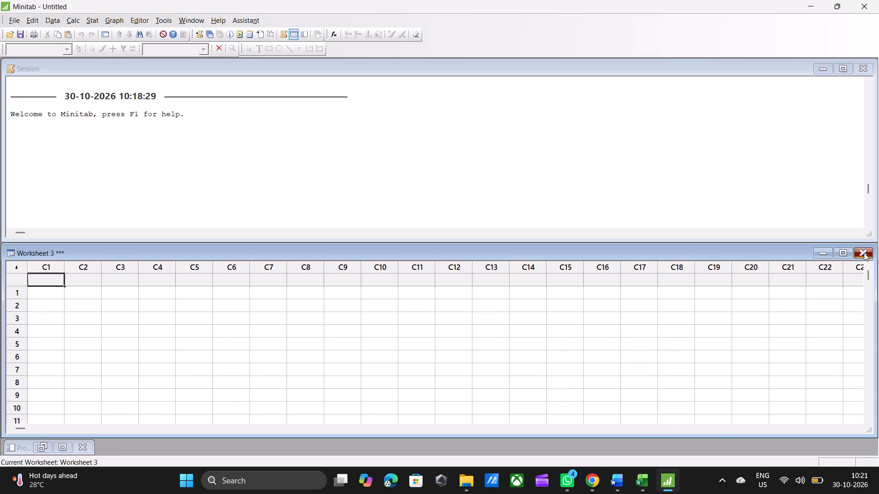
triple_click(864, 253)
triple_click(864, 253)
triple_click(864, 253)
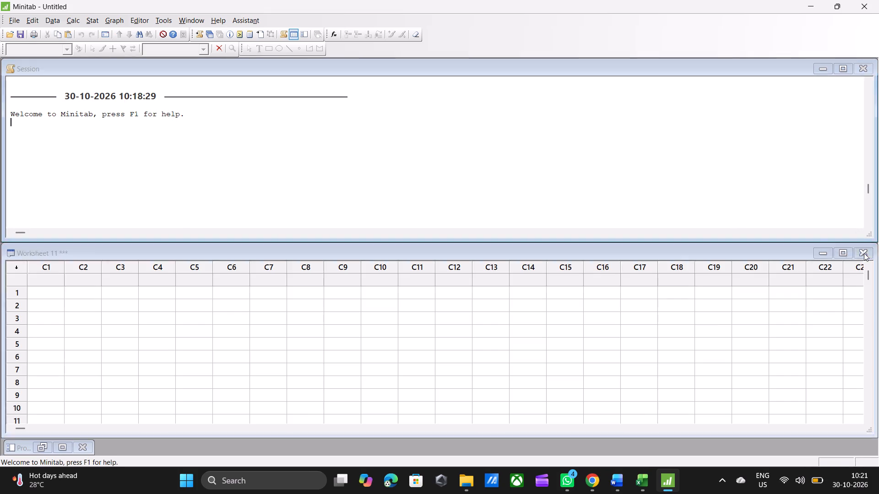
Exit Minitab without saving the Untitled project.
left_click(878, 0)
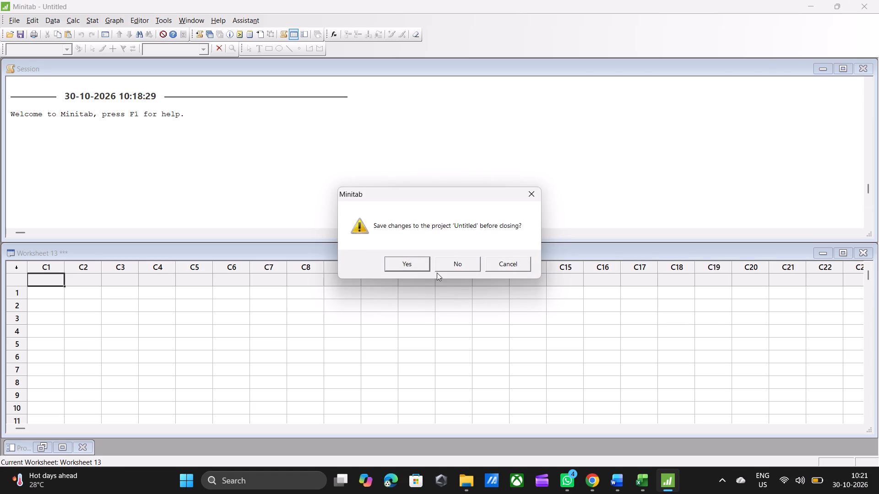
left_click(437, 273)
left_click(448, 269)
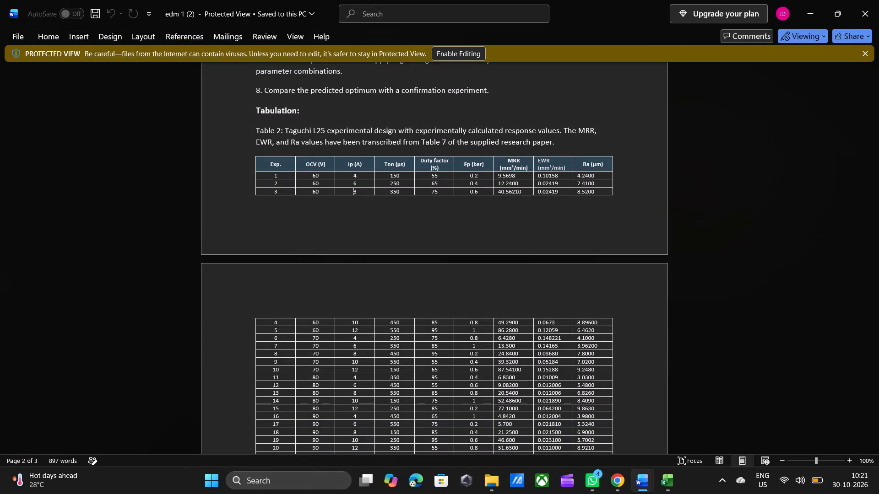
Search Windows for "mini" and start Minitab 17 again.
left_click(321, 478)
type("mini")
left_click(378, 139)
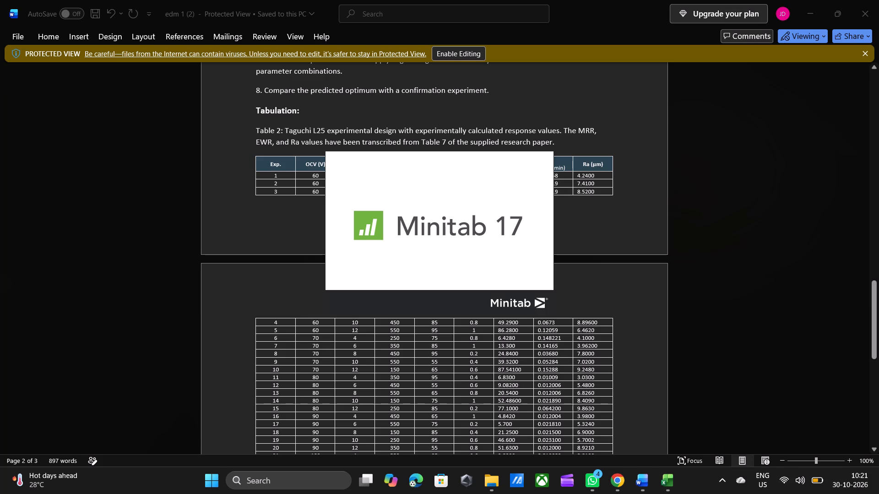
Open the ECM paper1 document from the adm folder and look through its process parameter, L27 layout, measured response and response tables.
left_click(484, 490)
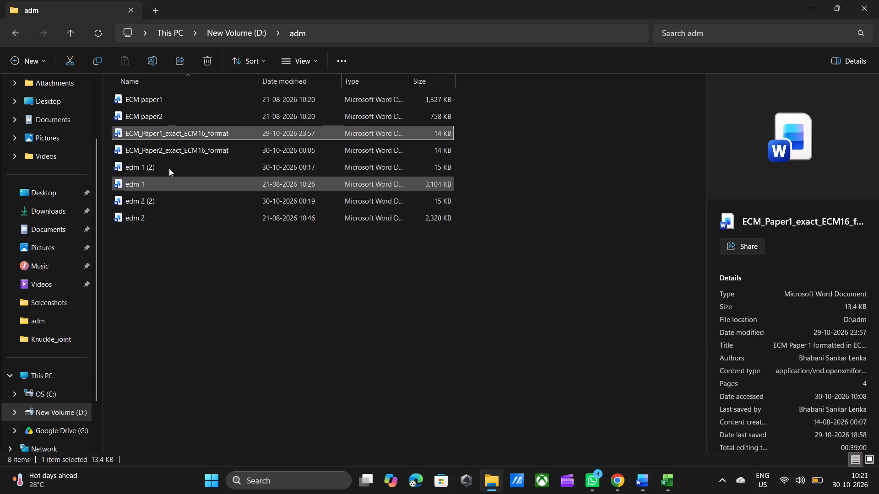
double_click(181, 99)
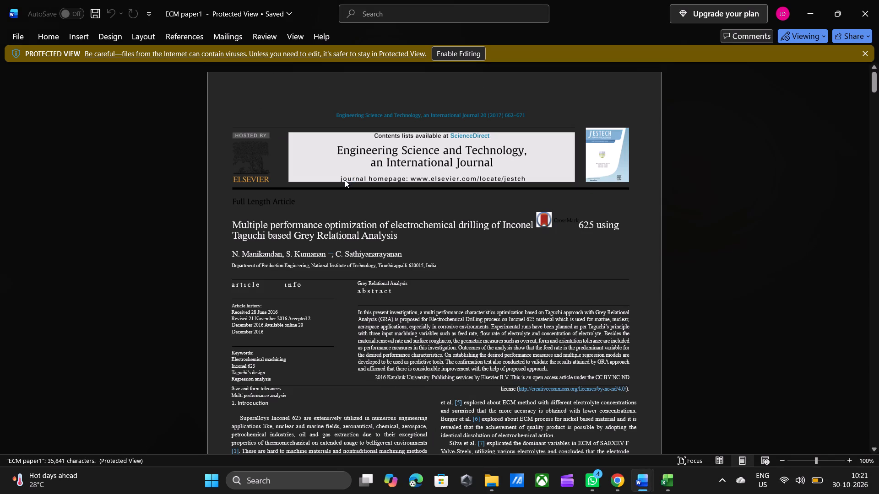
scroll(368, 231, "down", 20)
scroll(368, 231, "down", 3)
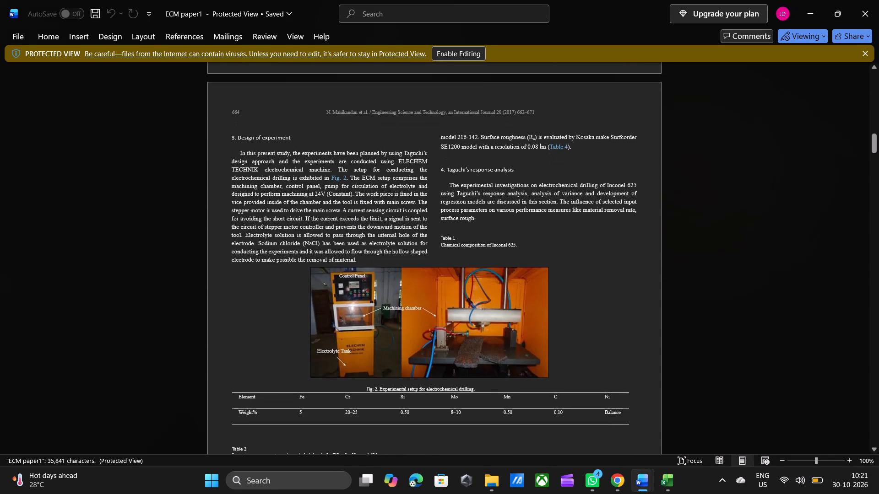
scroll(368, 231, "down", 3)
scroll(368, 231, "up", 4)
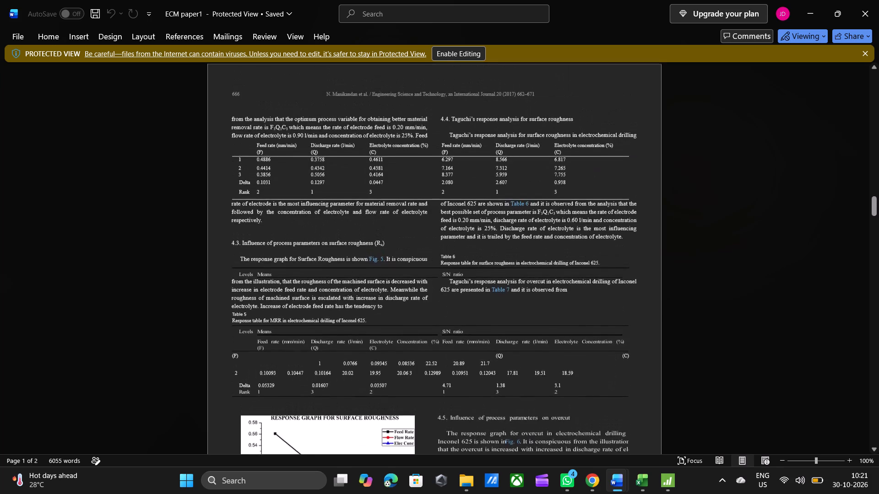
scroll(368, 231, "down", 6)
scroll(368, 231, "up", 2)
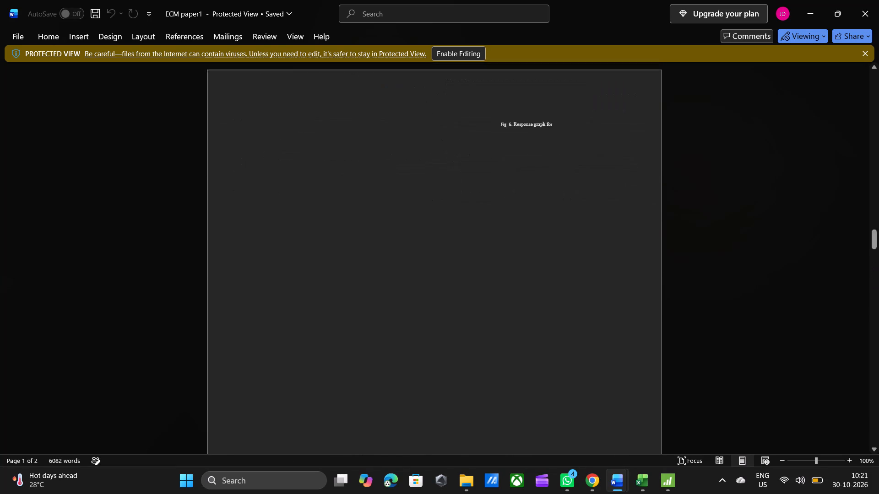
scroll(368, 231, "up", 2)
scroll(368, 231, "down", 4)
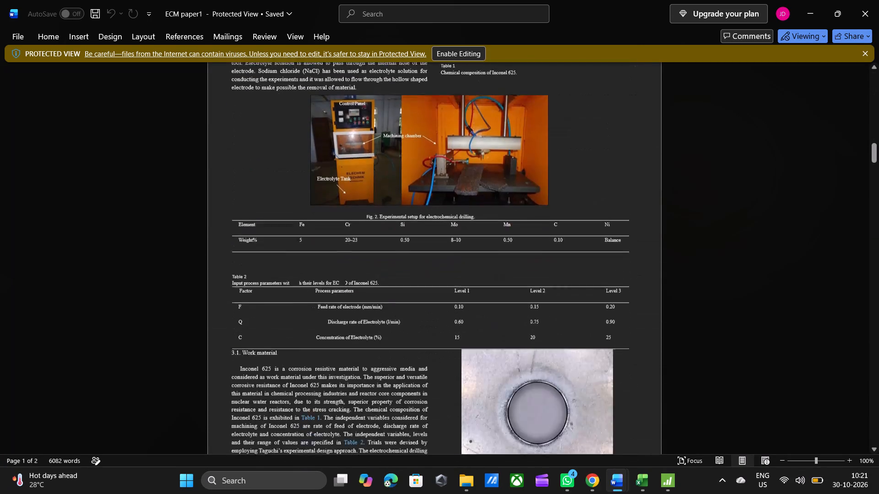
scroll(368, 231, "down", 1)
scroll(368, 231, "up", 1)
scroll(368, 231, "down", 2)
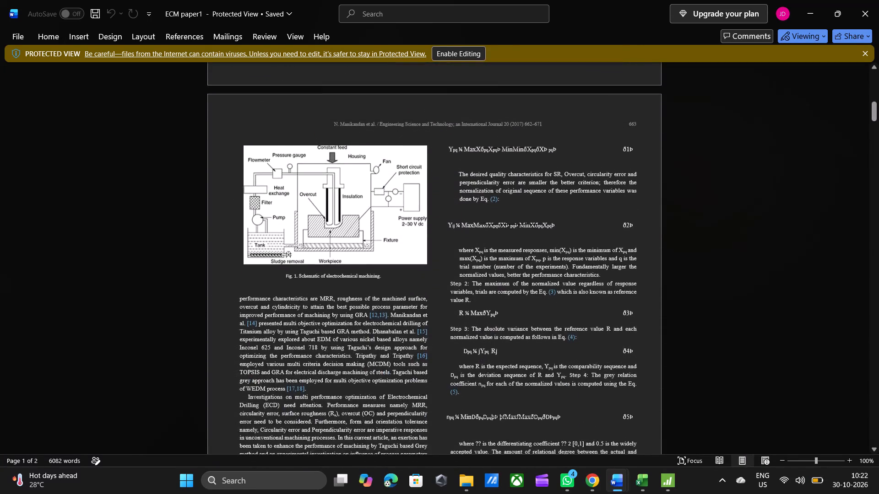
scroll(368, 231, "down", 5)
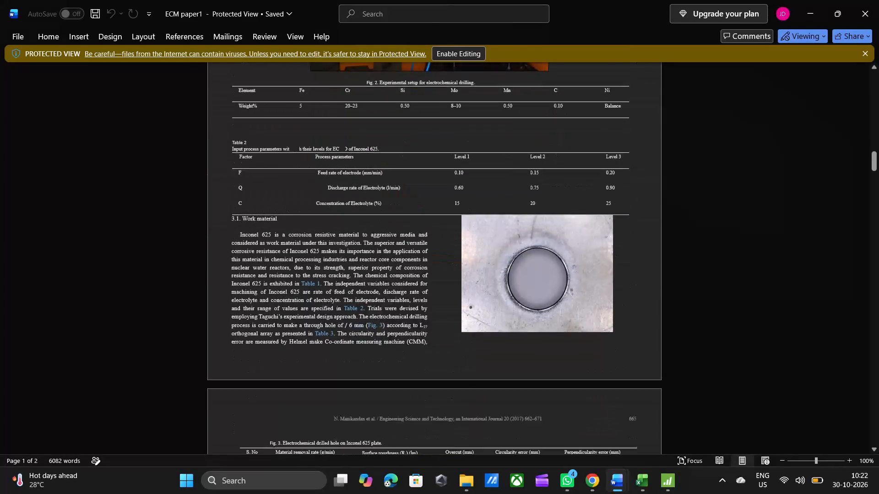
scroll(368, 231, "down", 1)
scroll(368, 231, "up", 4)
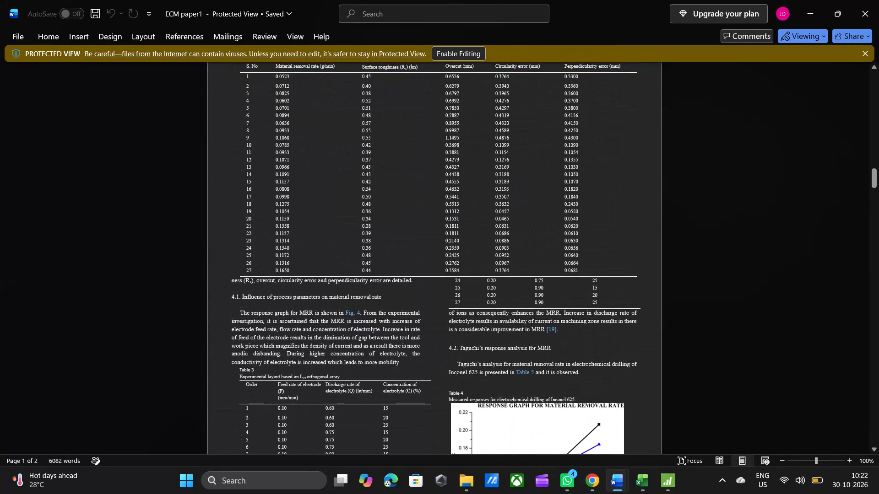
scroll(368, 231, "up", 5)
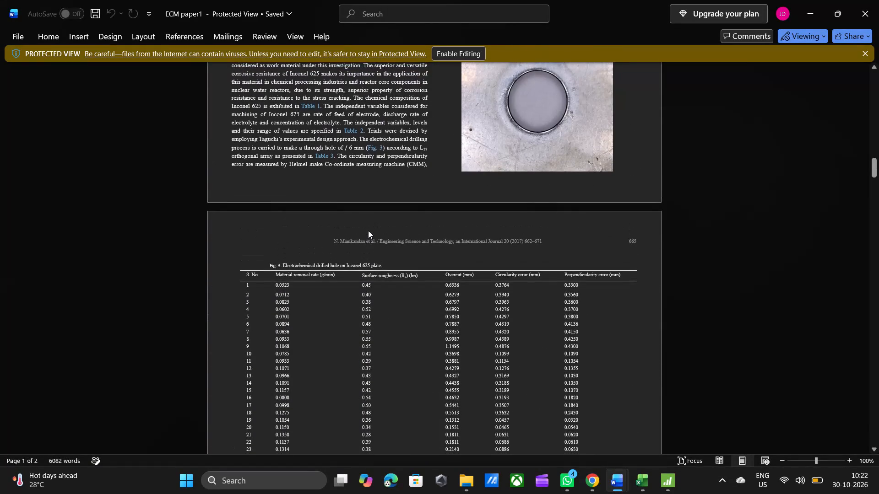
scroll(368, 231, "down", 3)
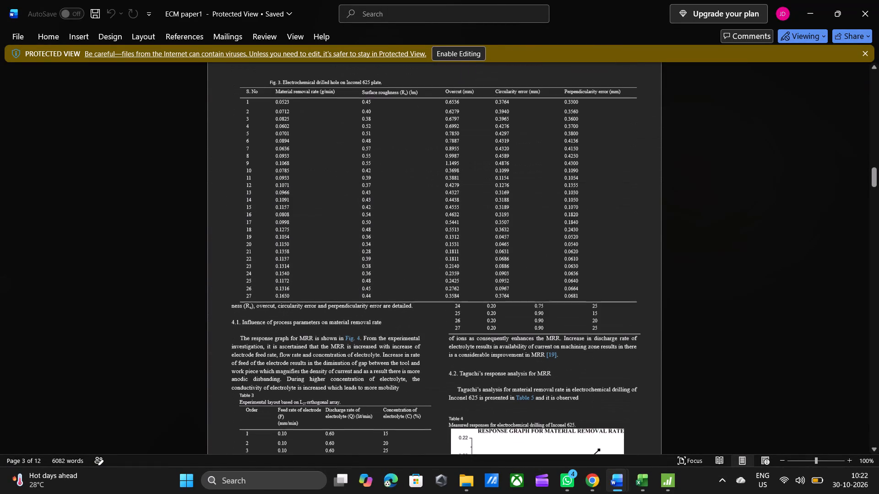
scroll(368, 231, "down", 1)
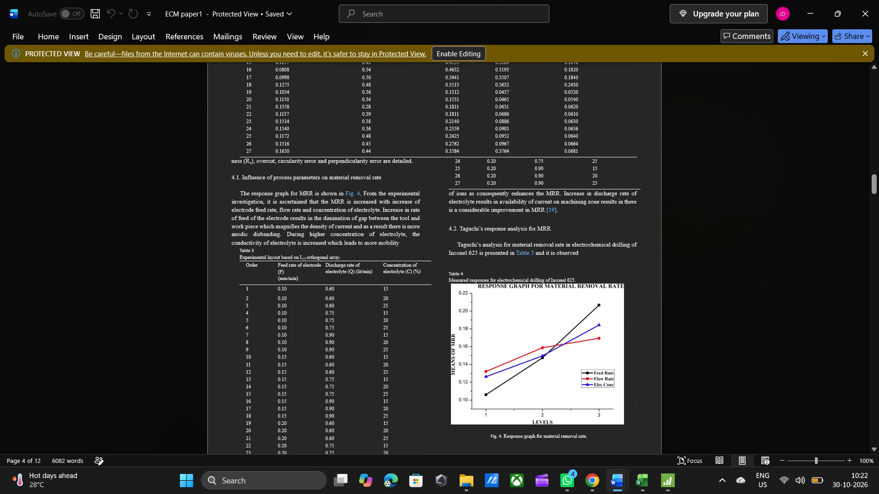
scroll(368, 231, "down", 5)
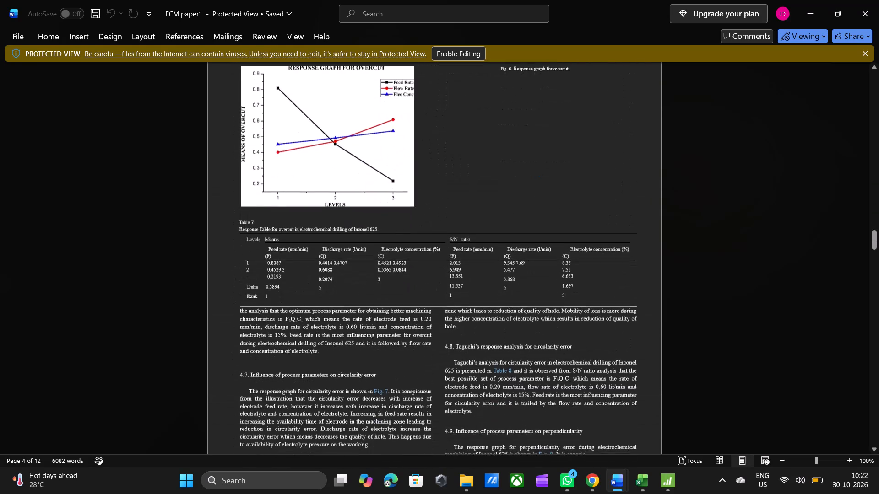
scroll(368, 231, "down", 8)
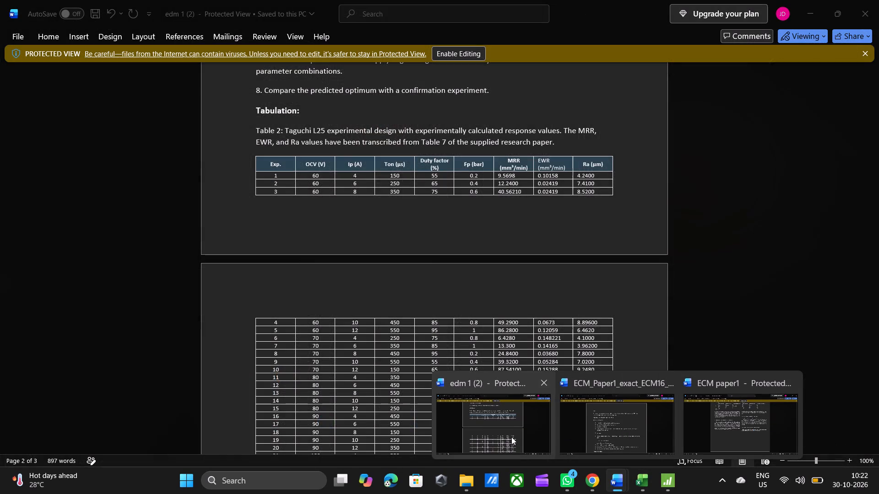
Switch to the ECM_Paper1_exact_ECM16_format document and examine Table 2, the measured responses for electrochemical drilling of Inconel 625.
left_click(585, 423)
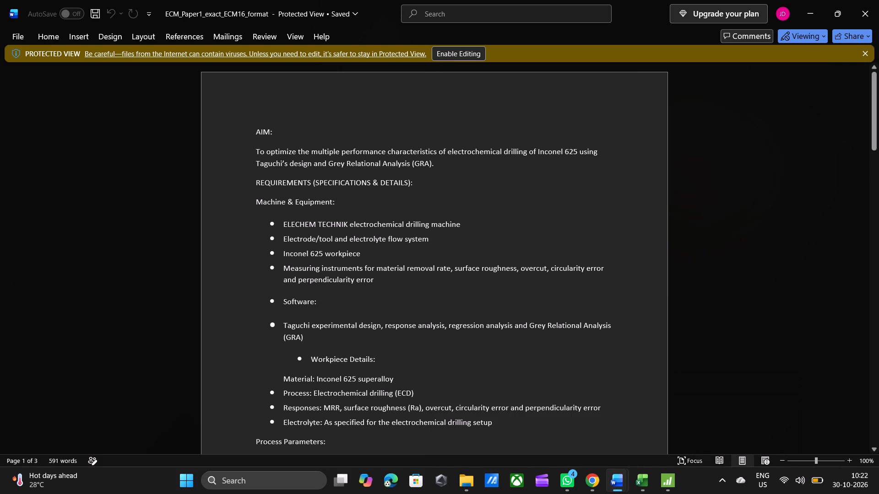
scroll(494, 307, "down", 3)
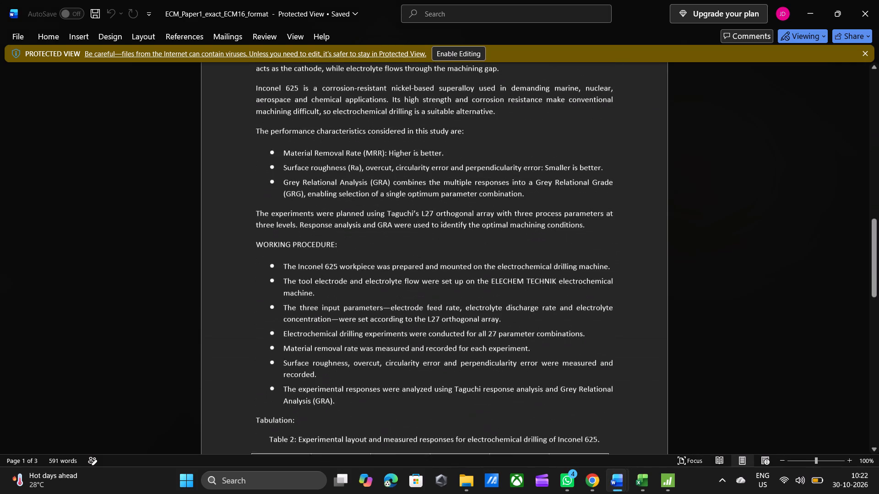
scroll(494, 307, "down", 2)
scroll(494, 307, "up", 5)
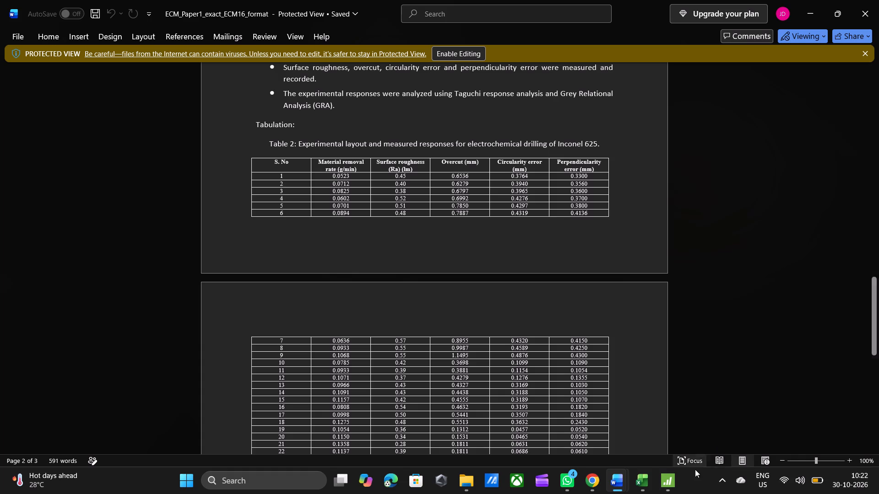
Switch to Minitab and create a new Minitab worksheet in the Untitled project.
left_click(678, 490)
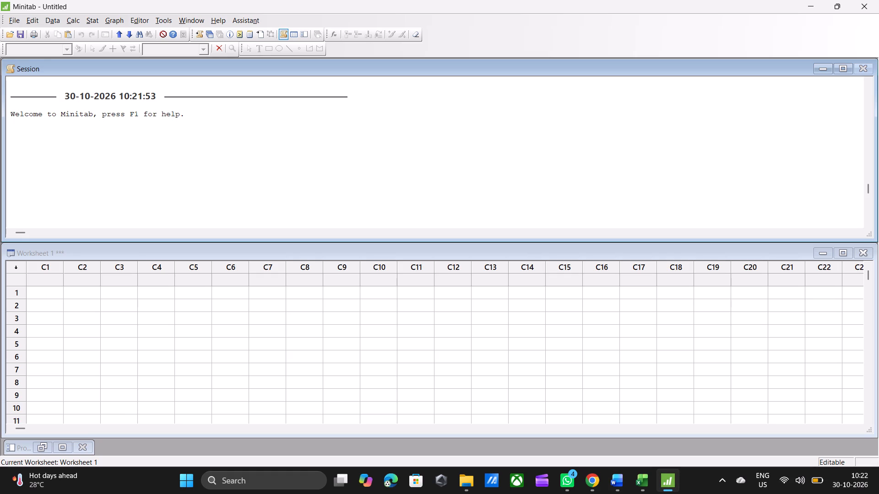
left_click(14, 24)
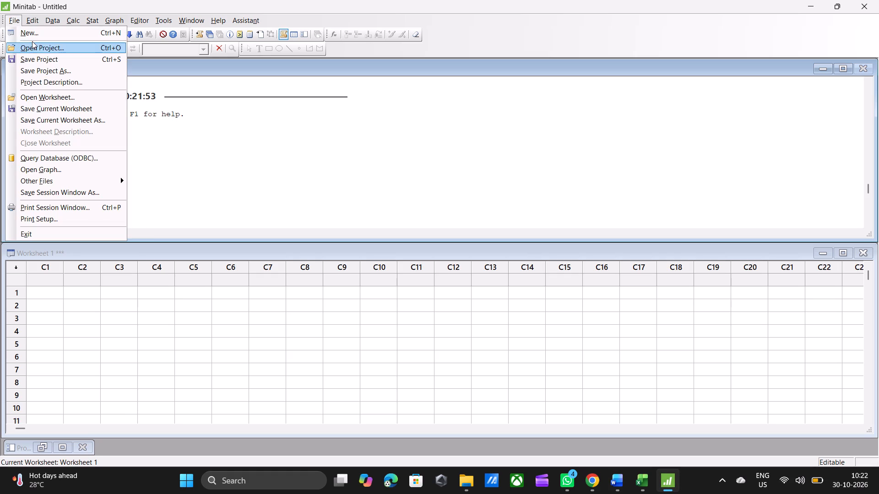
left_click(34, 36)
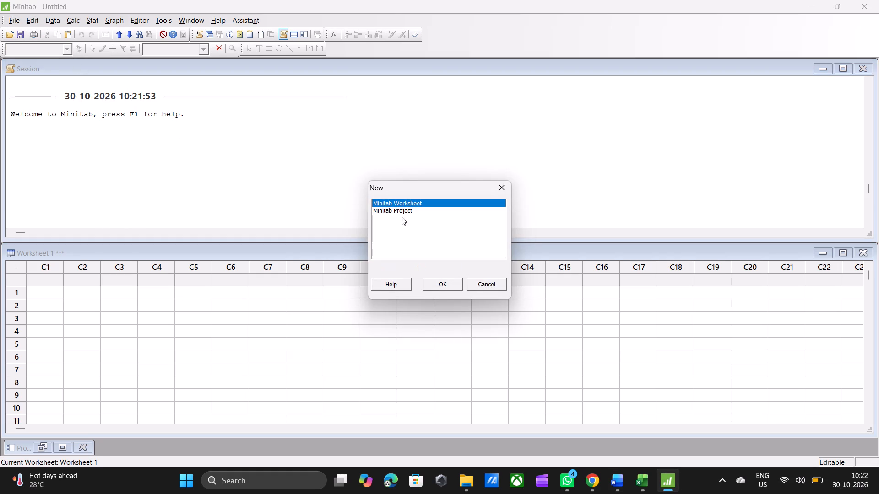
left_click(447, 294)
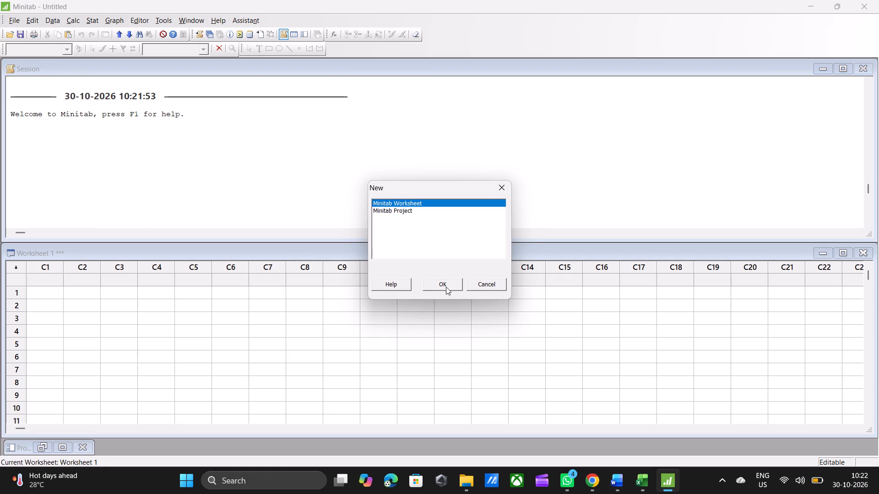
left_click(446, 284)
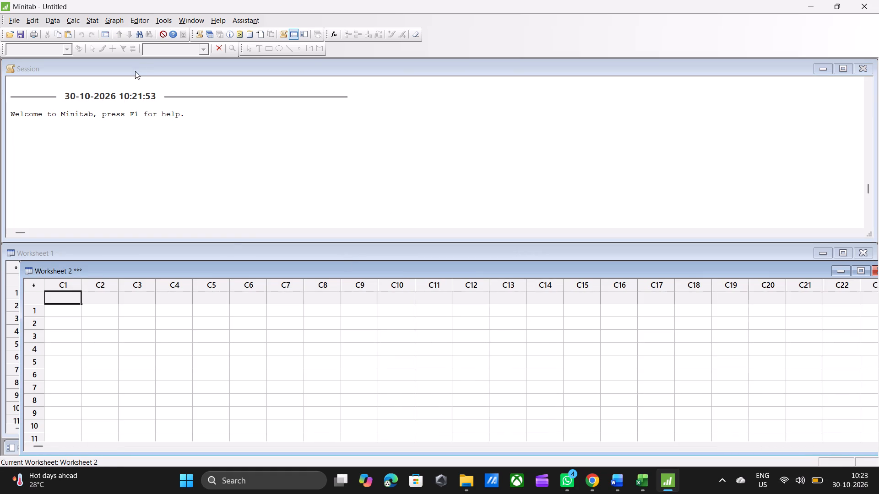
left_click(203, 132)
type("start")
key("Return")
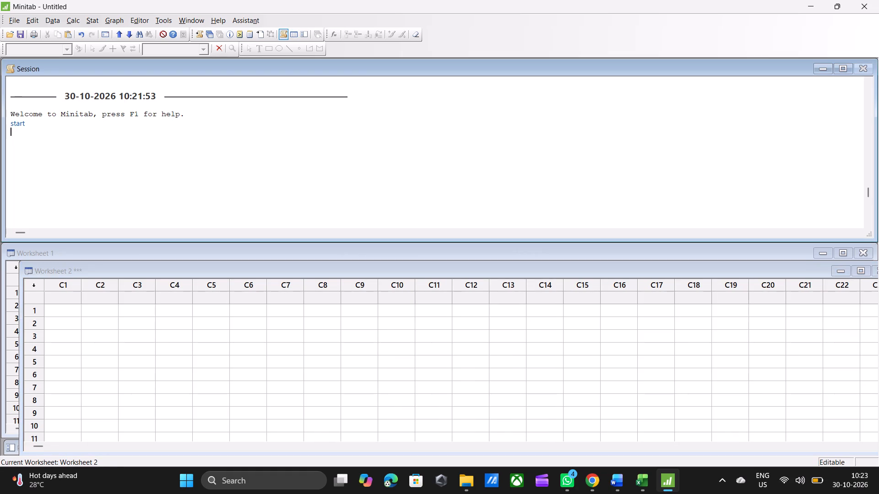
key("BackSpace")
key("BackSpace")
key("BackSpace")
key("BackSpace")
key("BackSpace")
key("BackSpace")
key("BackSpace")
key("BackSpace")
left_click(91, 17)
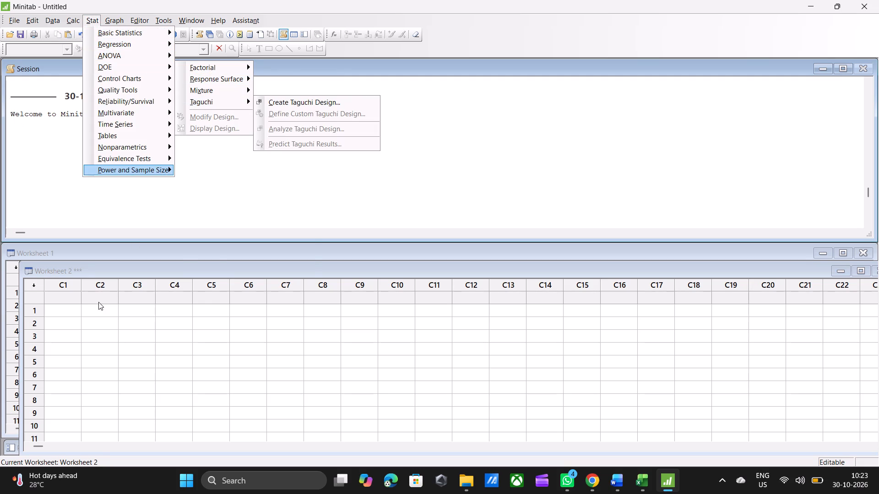
Copy the whole EDM data table from the Excel workbook Book1 and paste it into Minitab's Worksheet 2, starting at the C1 column name.
left_click(63, 309)
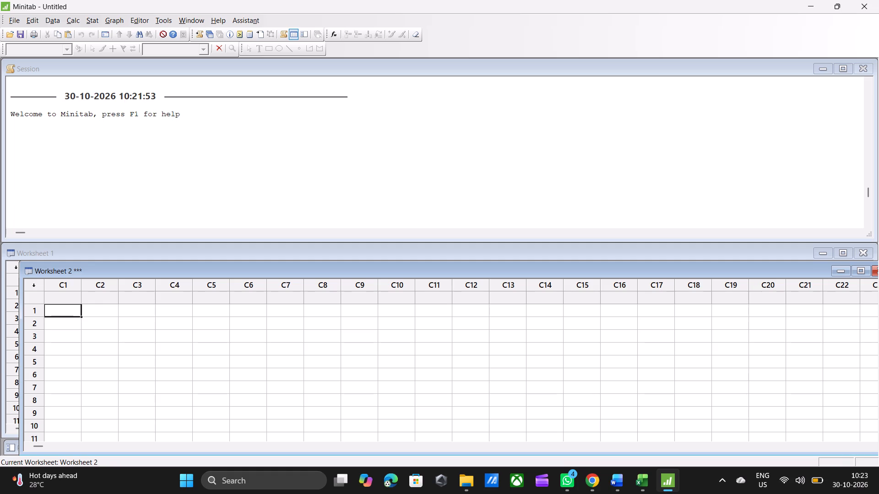
left_click(65, 299)
left_click(622, 485)
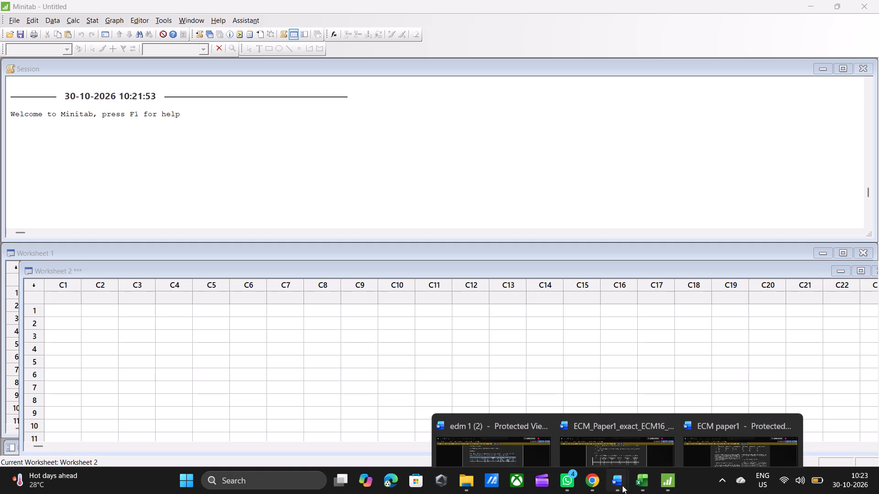
left_click(632, 483)
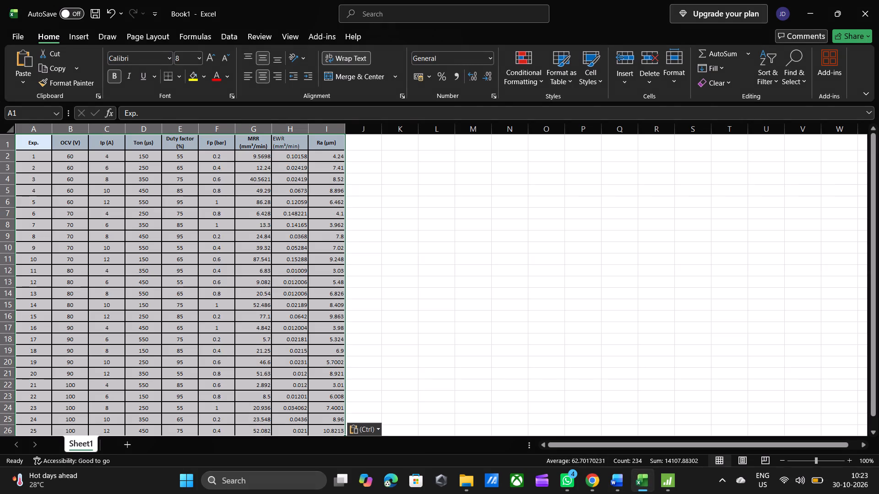
key("ctrl+a")
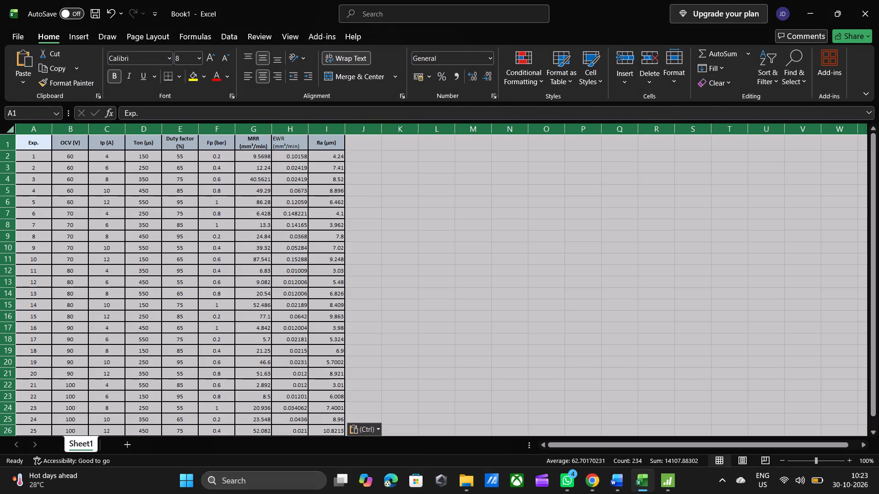
key("ctrl+c")
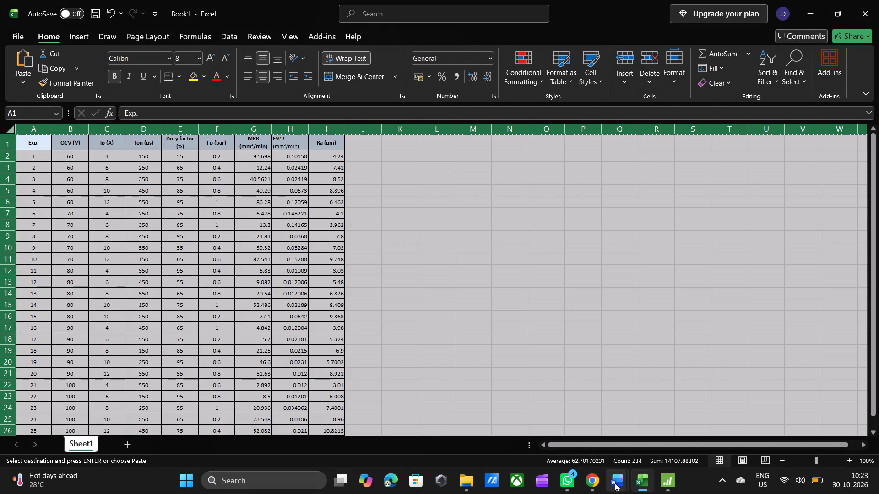
left_click(661, 482)
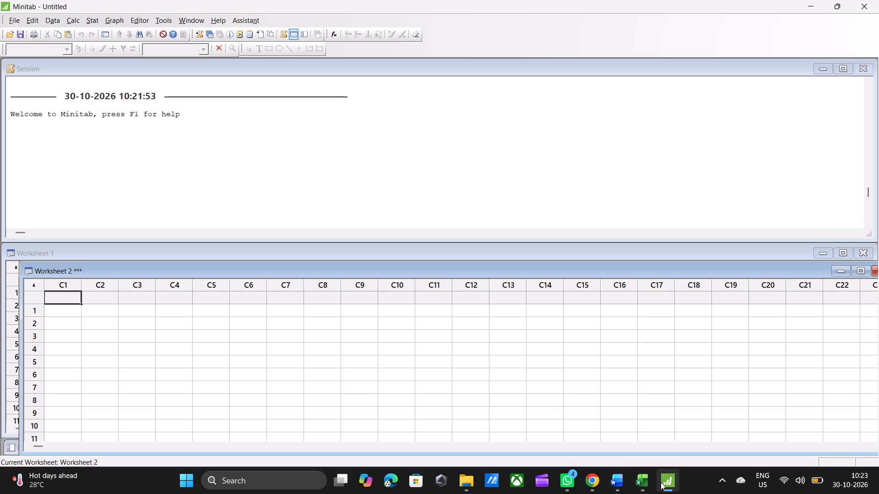
key("ctrl+v")
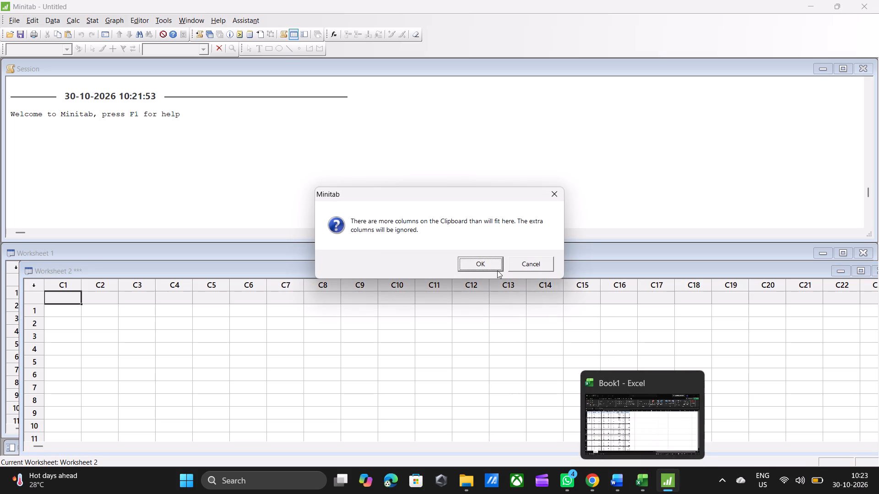
left_click(488, 267)
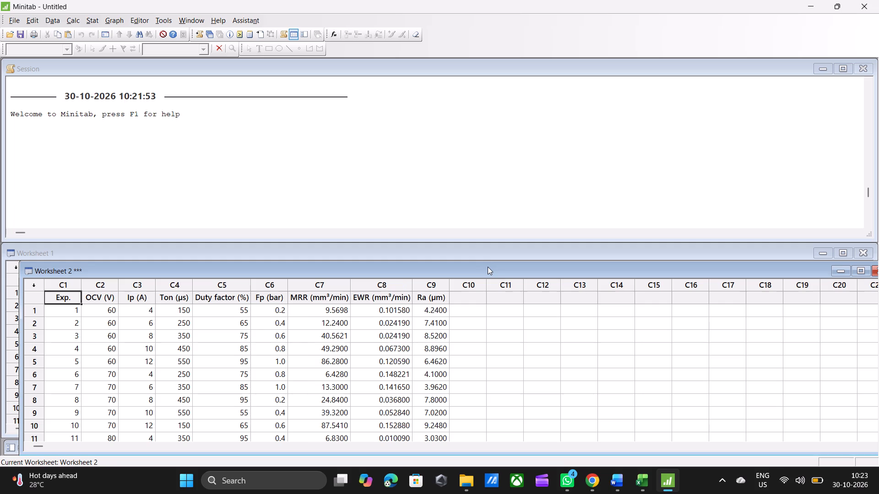
scroll(399, 316, "down", 3)
scroll(399, 316, "up", 5)
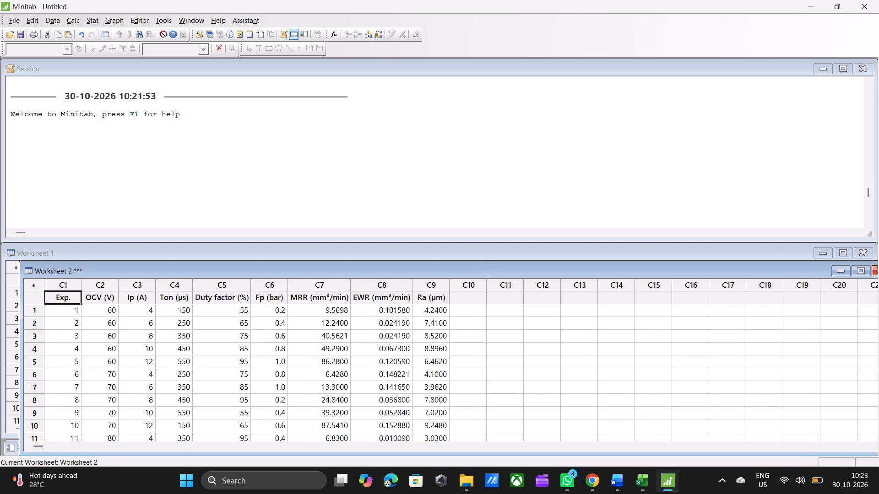
scroll(399, 316, "up", 10)
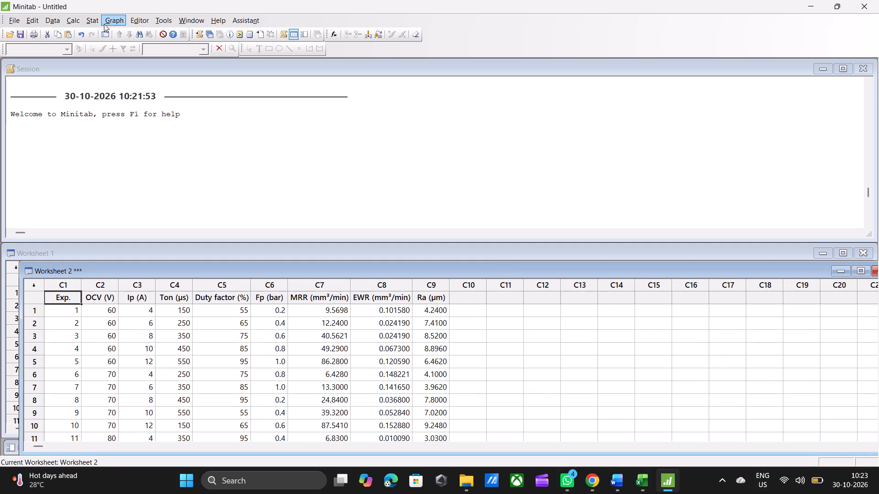
Start creating a Taguchi design and set its type to 3-Level Design.
left_click(96, 23)
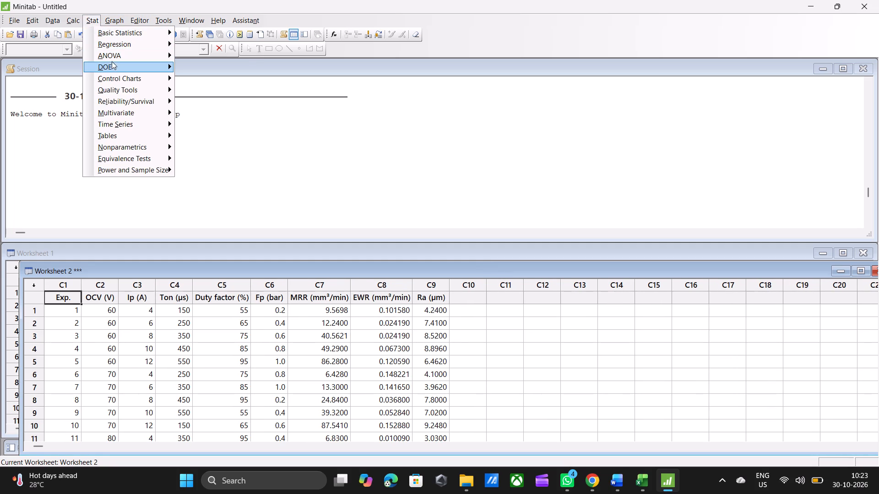
left_click(201, 99)
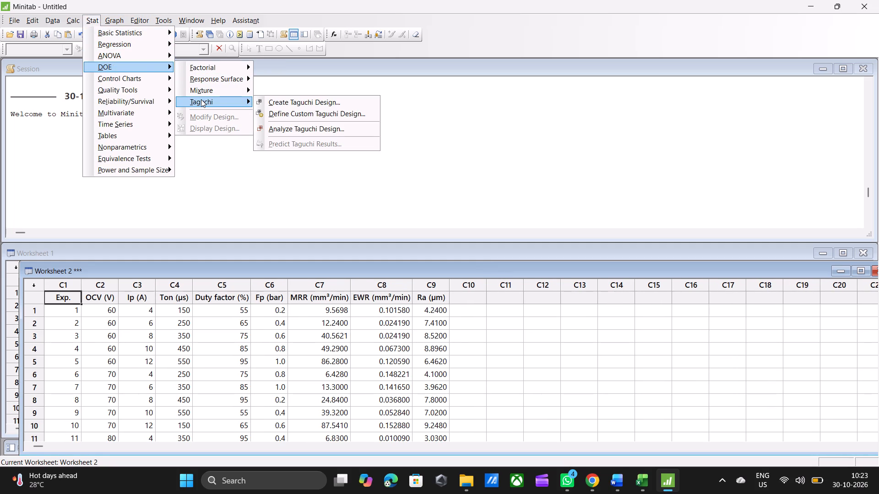
left_click(289, 100)
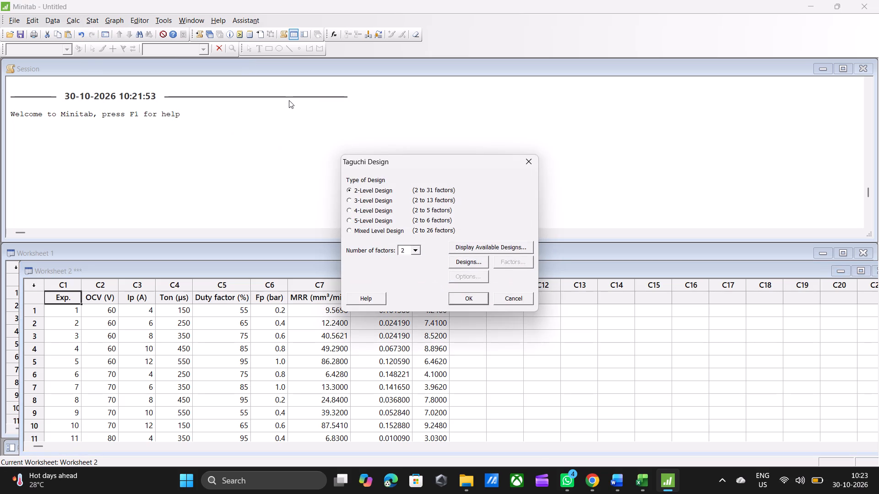
left_click(473, 298)
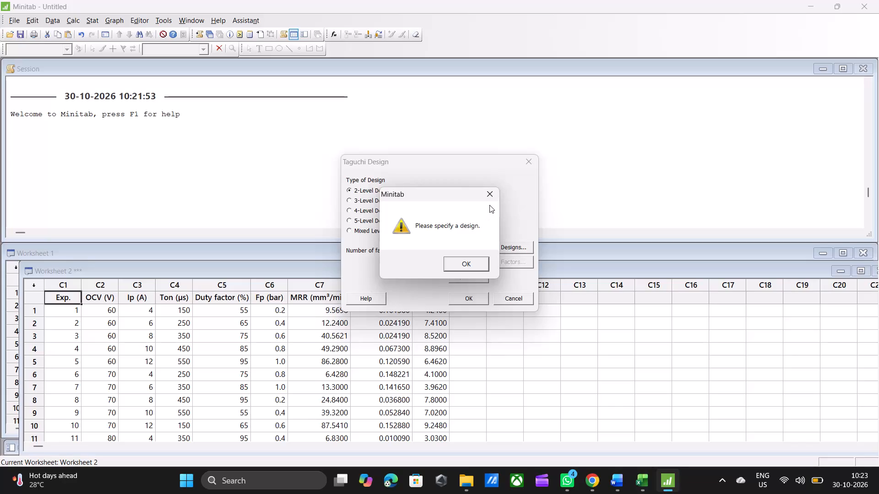
left_click(490, 194)
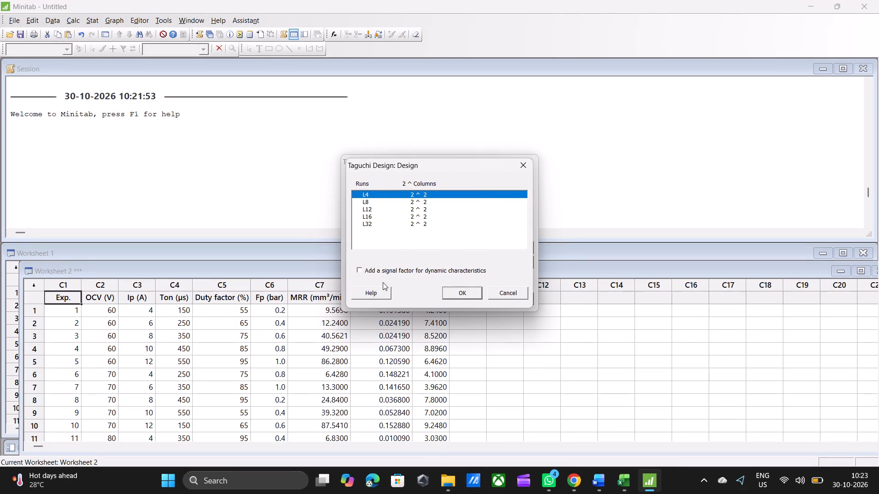
left_click(523, 166)
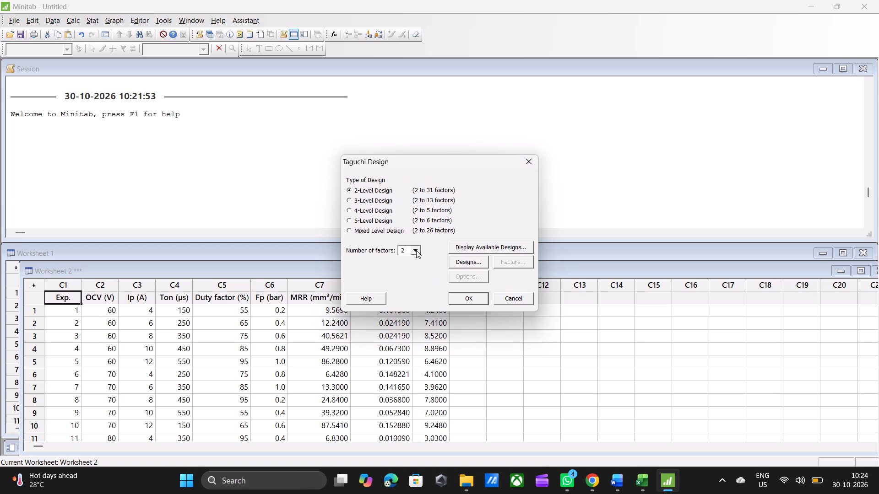
left_click(349, 201)
left_click(412, 250)
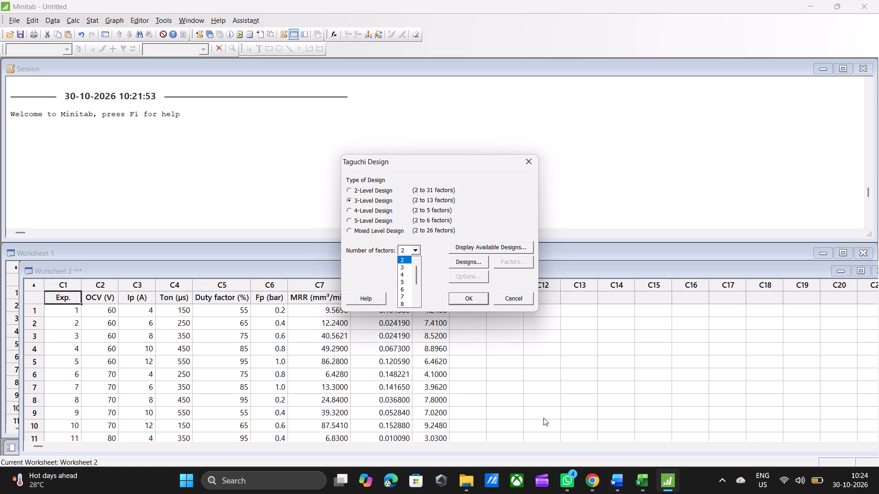
Open the ECM 16 document from the Downloads folder and look through it to Table 2, the experimental results for MRR and SR.
left_click(615, 487)
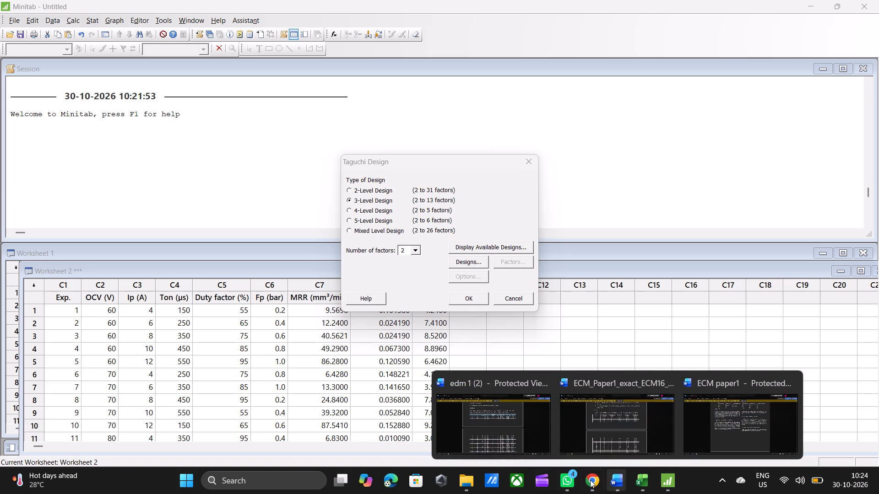
left_click(473, 484)
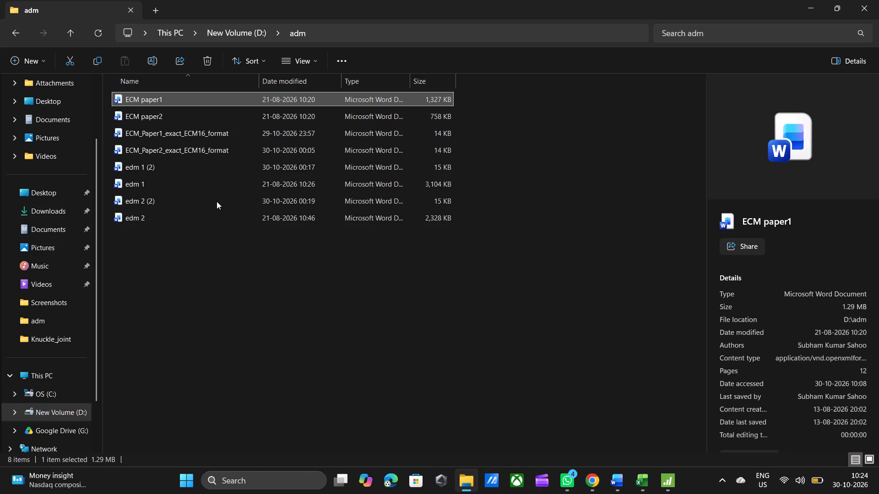
left_click(41, 203)
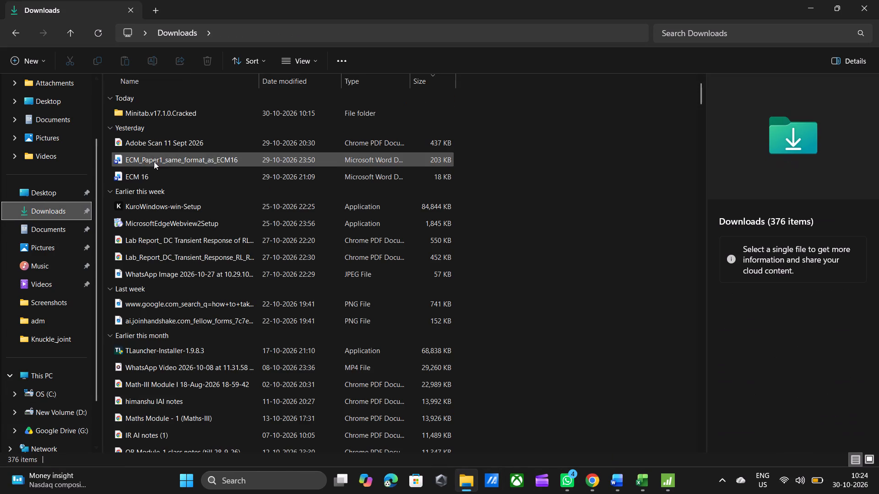
double_click(155, 177)
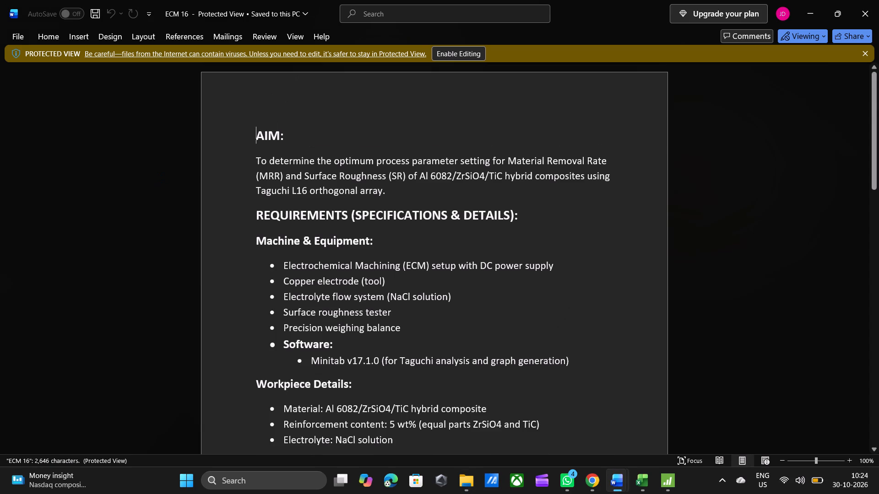
scroll(155, 177, "down", 5)
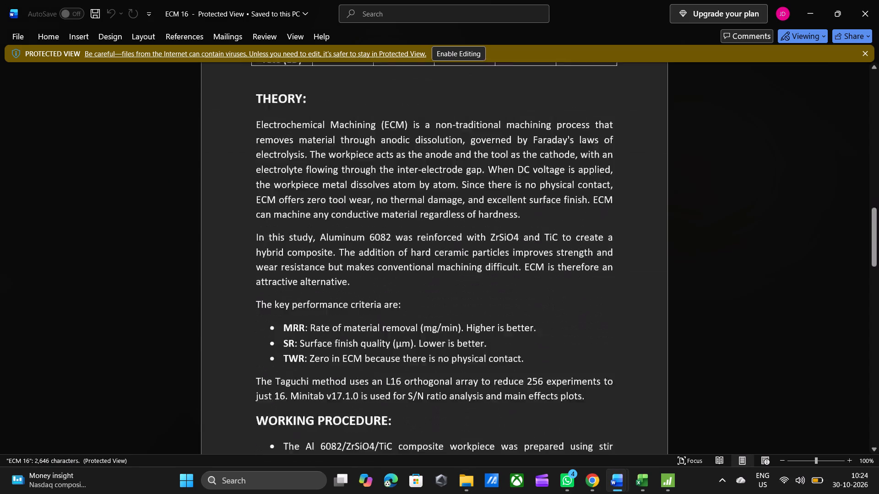
scroll(155, 177, "down", 3)
scroll(155, 177, "up", 1)
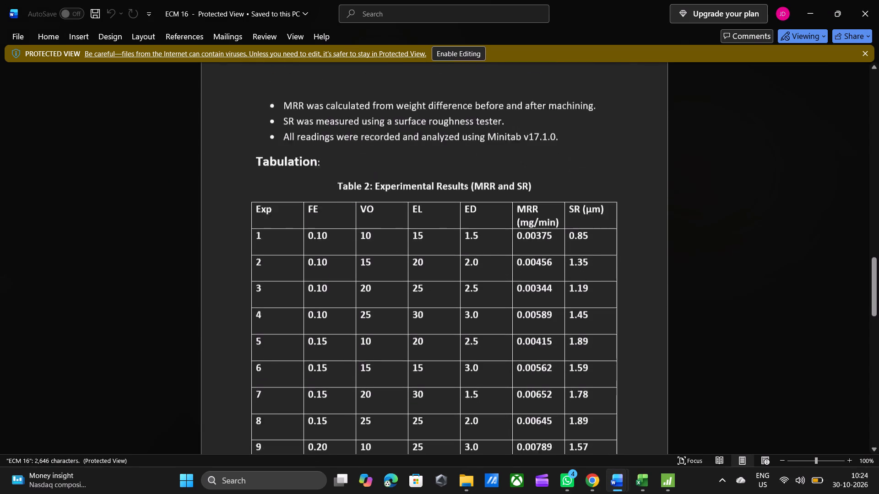
scroll(477, 368, "down", 2)
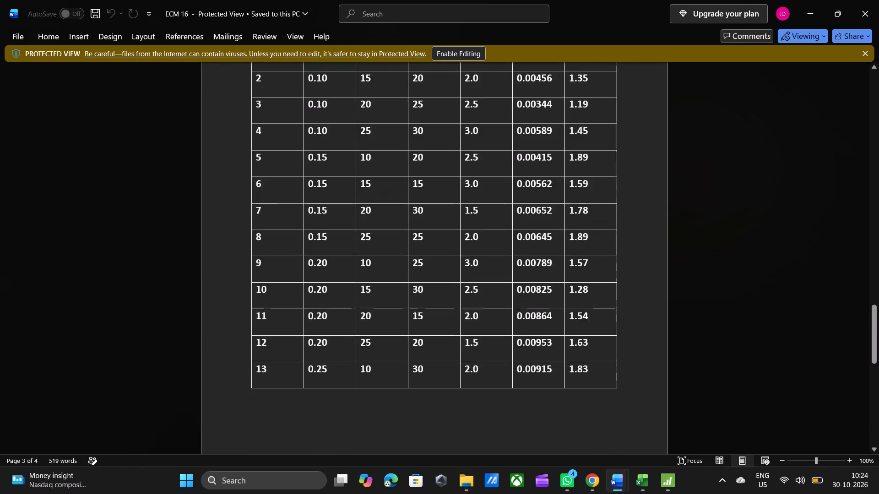
scroll(477, 368, "down", 3)
scroll(477, 368, "up", 2)
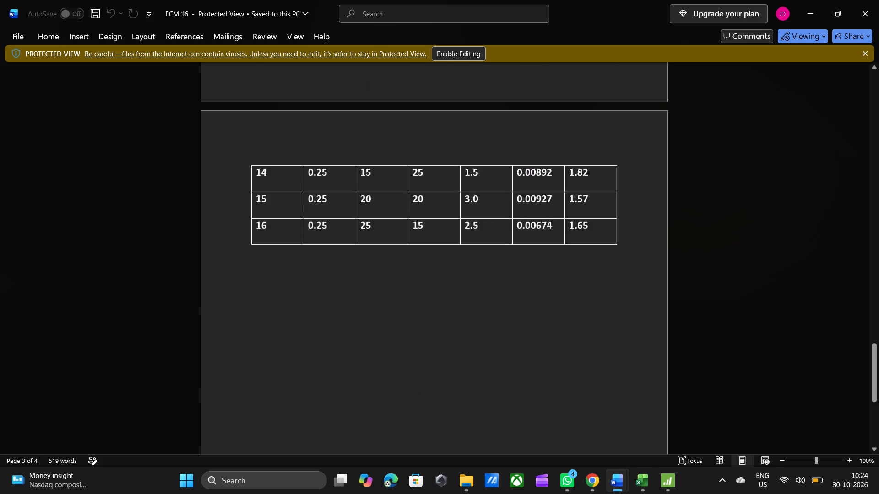
Switch to the ECM_Paper1_exact_ECM16_format document and examine the rows of Table 2, the measured responses for electrochemical drilling.
left_click(644, 481)
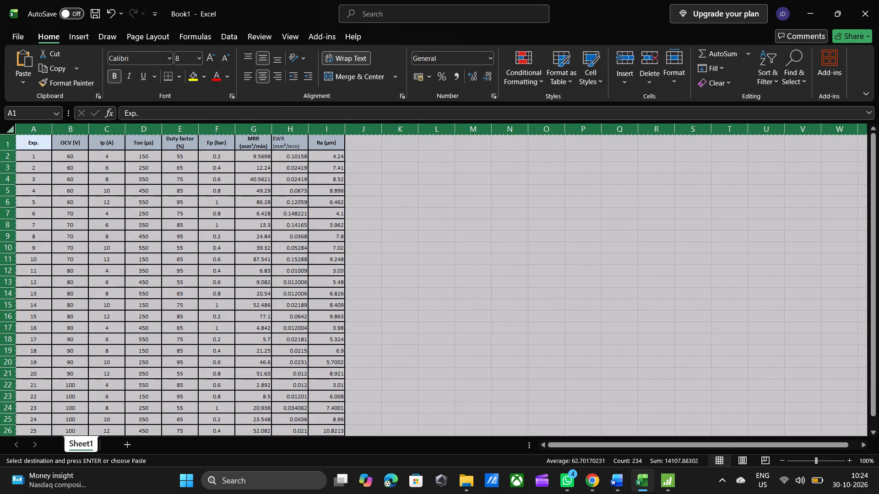
left_click(620, 474)
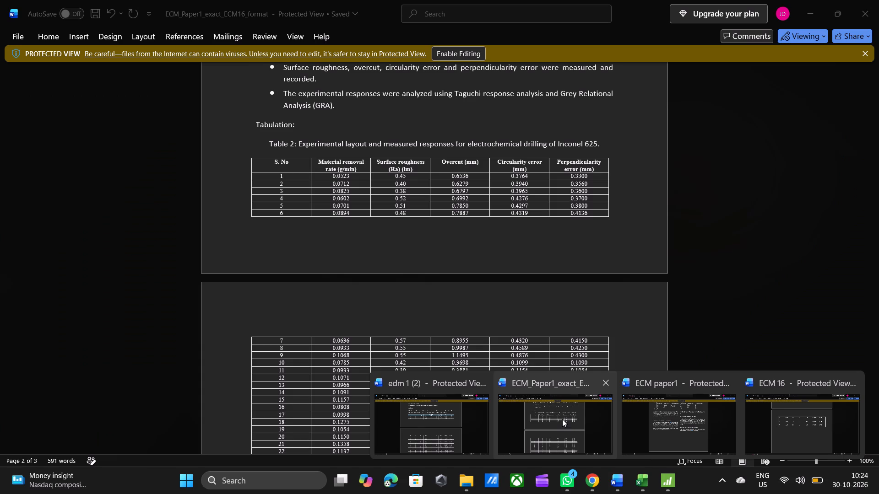
left_click(564, 435)
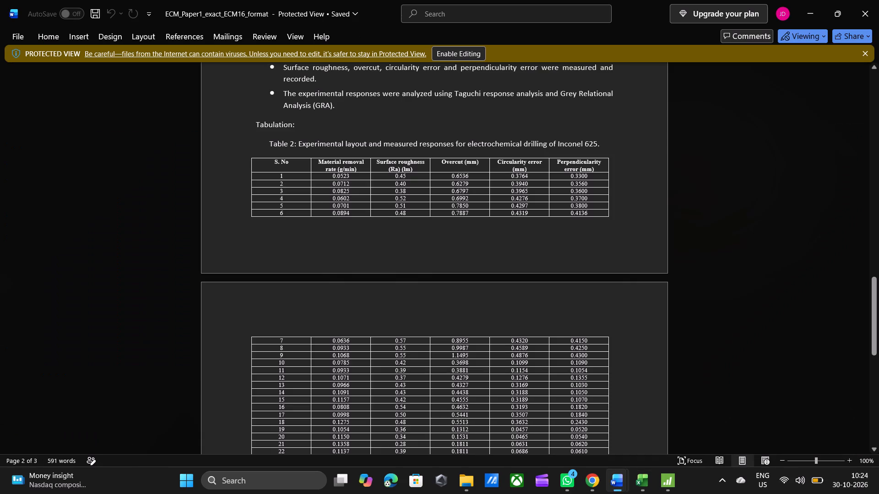
scroll(538, 367, "up", 1)
scroll(538, 367, "down", 3)
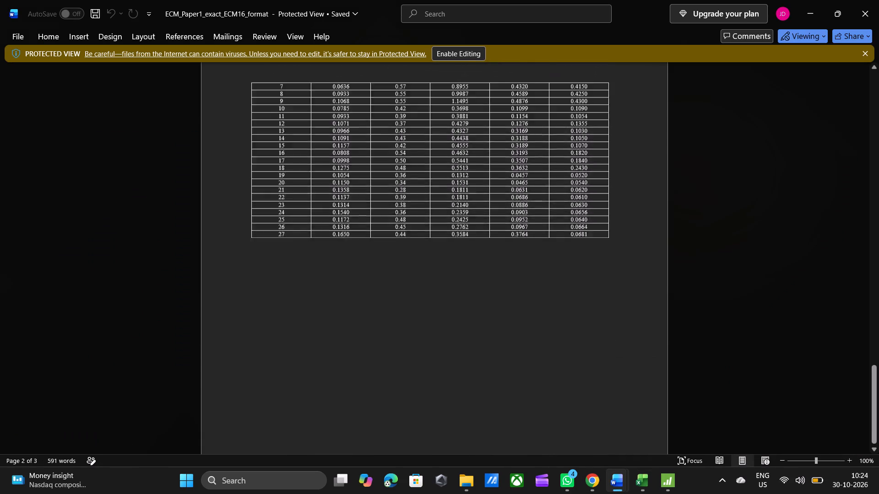
scroll(538, 367, "up", 2)
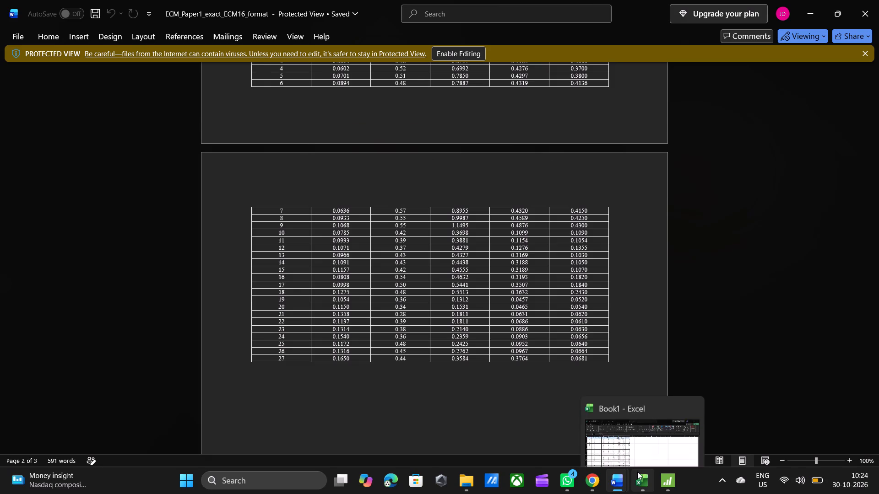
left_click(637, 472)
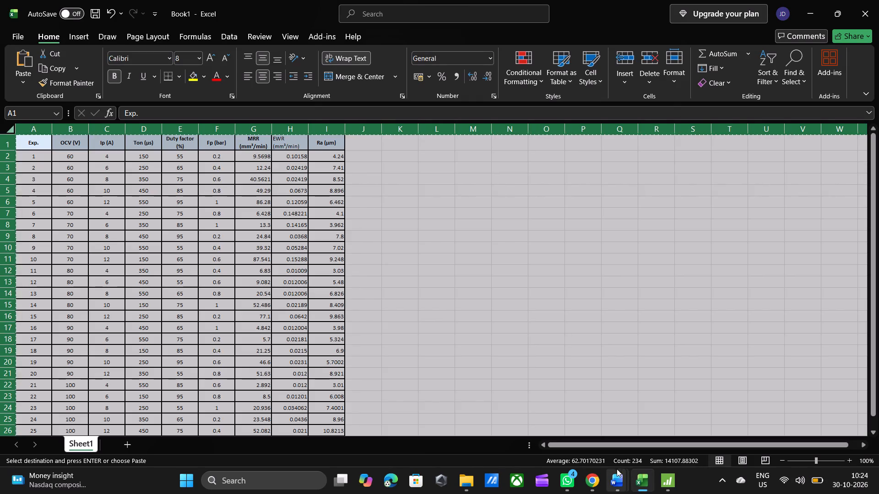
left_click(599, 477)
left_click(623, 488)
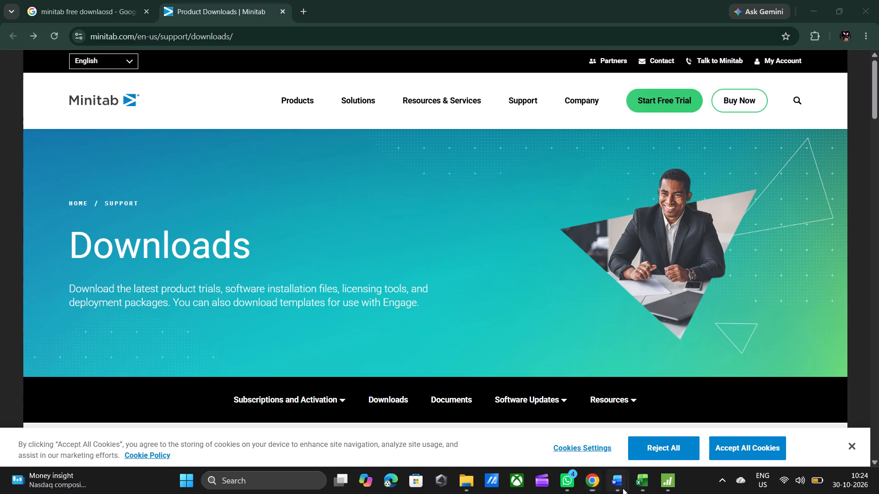
Open the edm 1 (2) document and check its Table 2 experimental data against the table in the Book1 workbook.
left_click(456, 413)
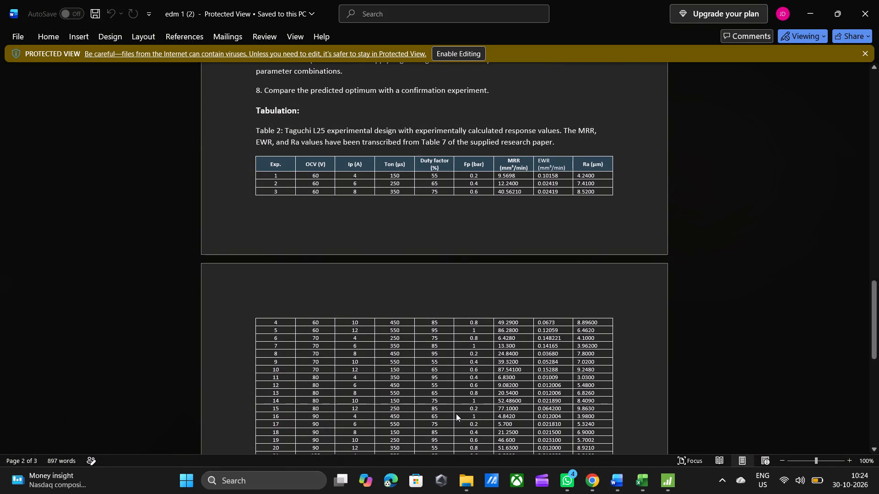
scroll(456, 413, "down", 1)
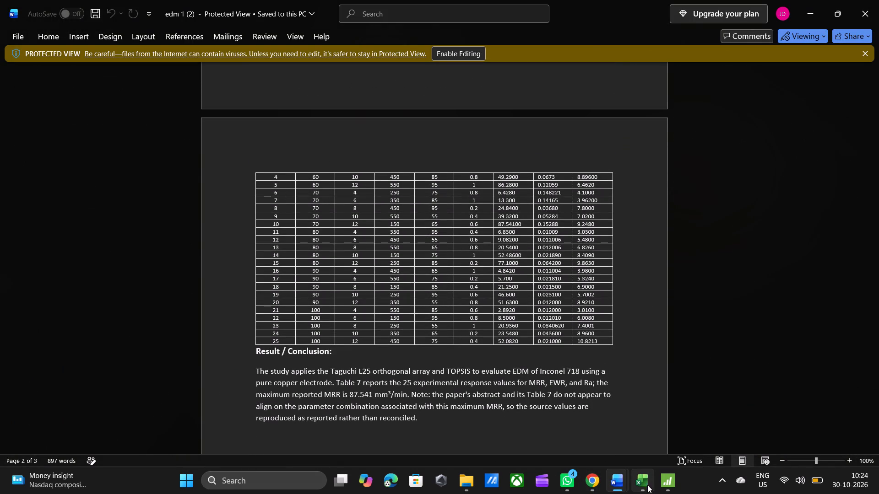
left_click(640, 488)
scroll(562, 392, "down", 1)
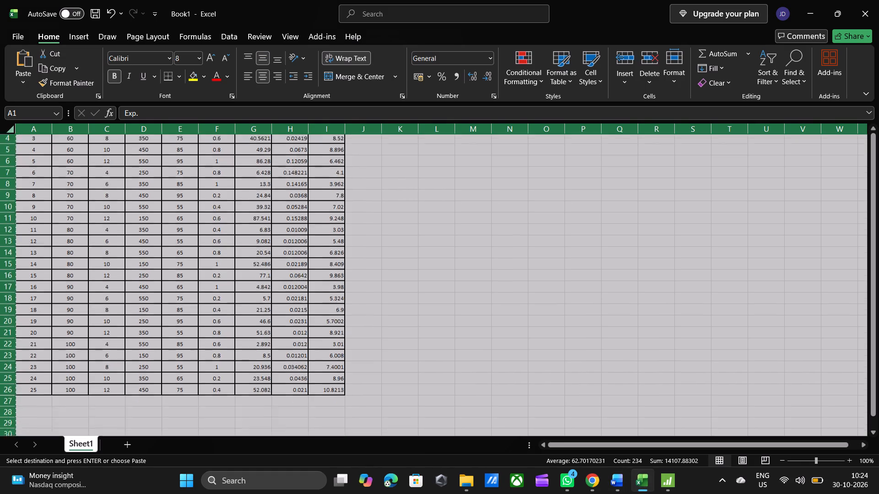
scroll(562, 392, "up", 1)
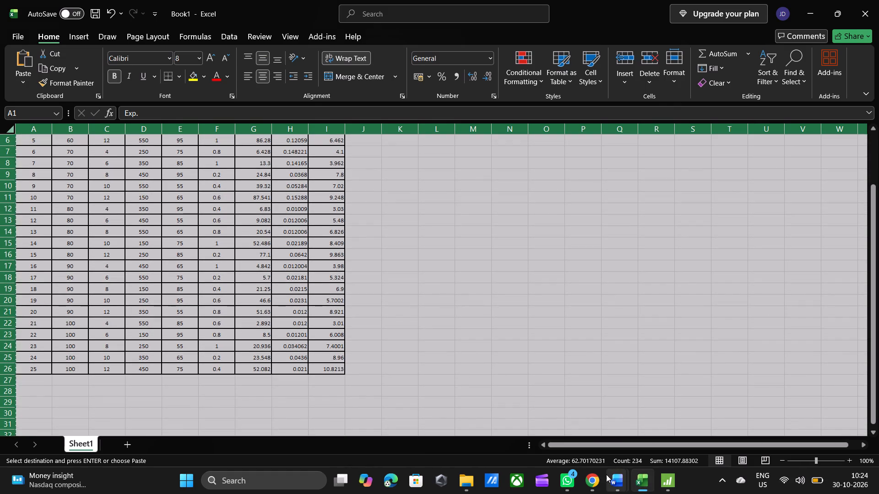
left_click(606, 474)
left_click(597, 480)
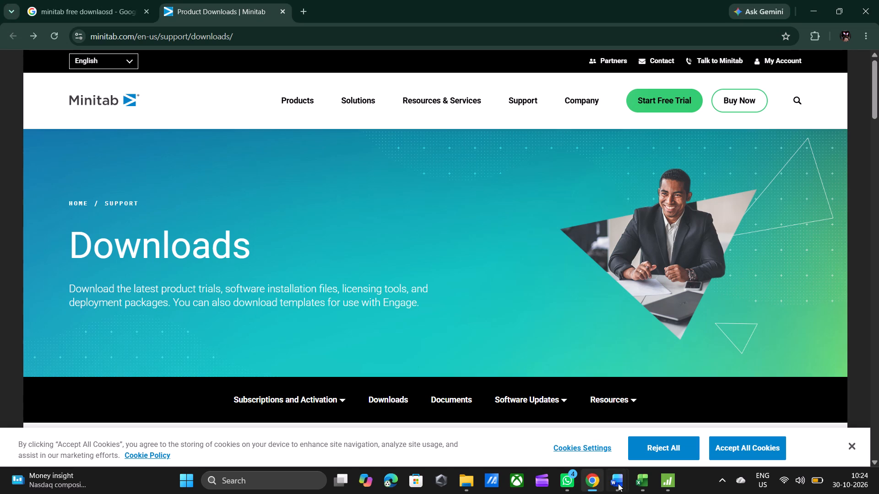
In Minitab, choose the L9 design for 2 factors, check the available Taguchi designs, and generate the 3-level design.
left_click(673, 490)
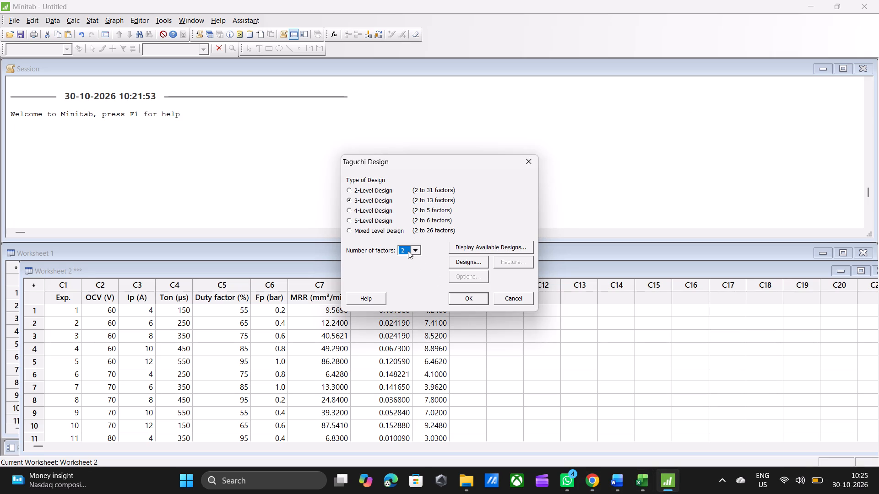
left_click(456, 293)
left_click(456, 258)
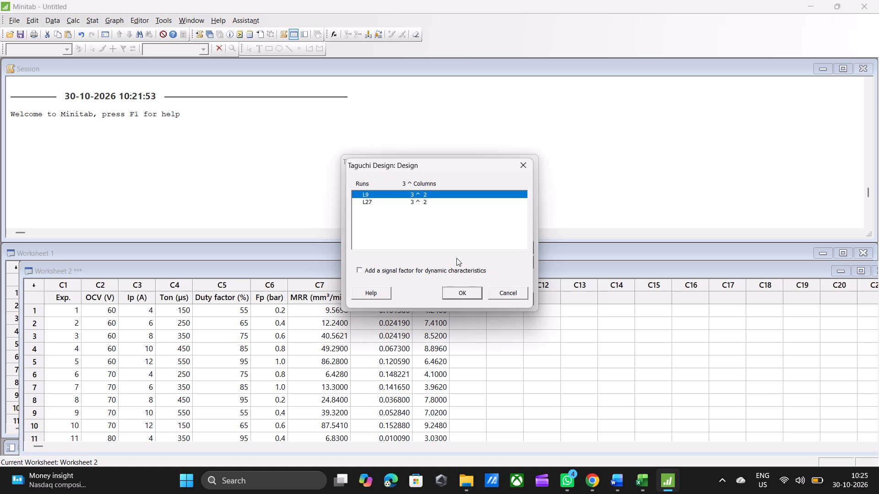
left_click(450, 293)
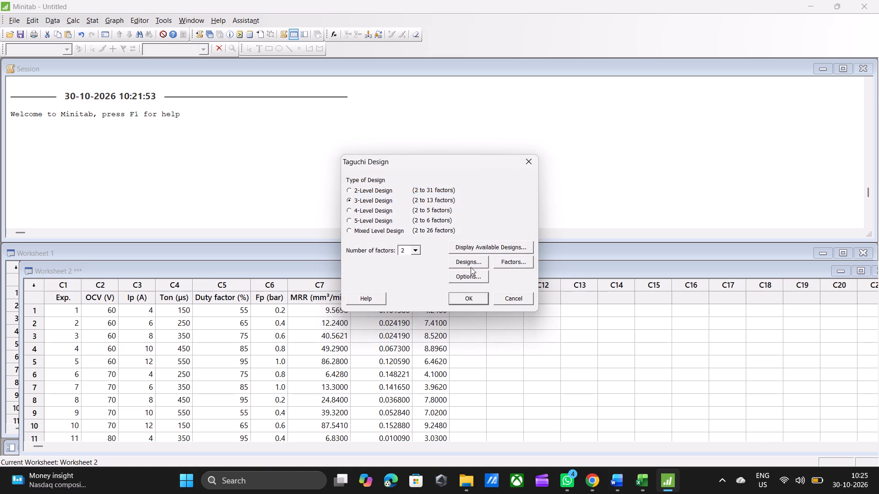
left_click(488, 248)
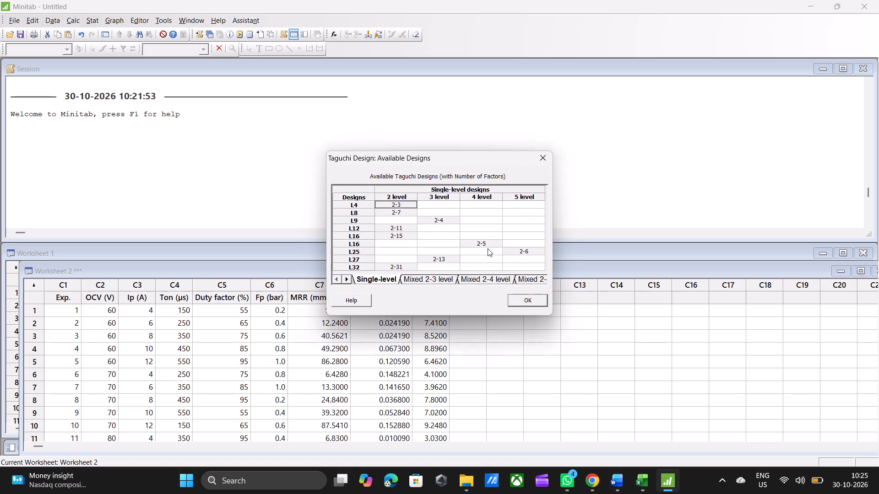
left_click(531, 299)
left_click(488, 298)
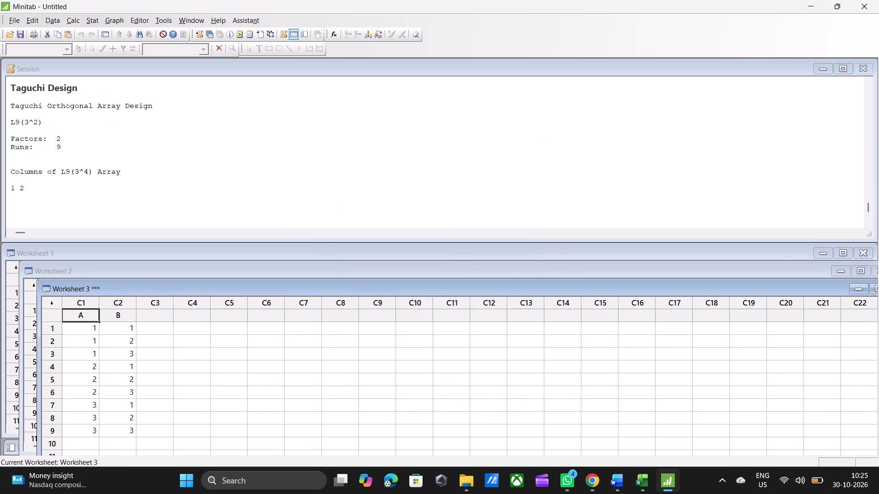
Examine the Taguchi orthogonal array output in the Session window.
scroll(320, 190, "down", 1)
scroll(320, 190, "up", 1)
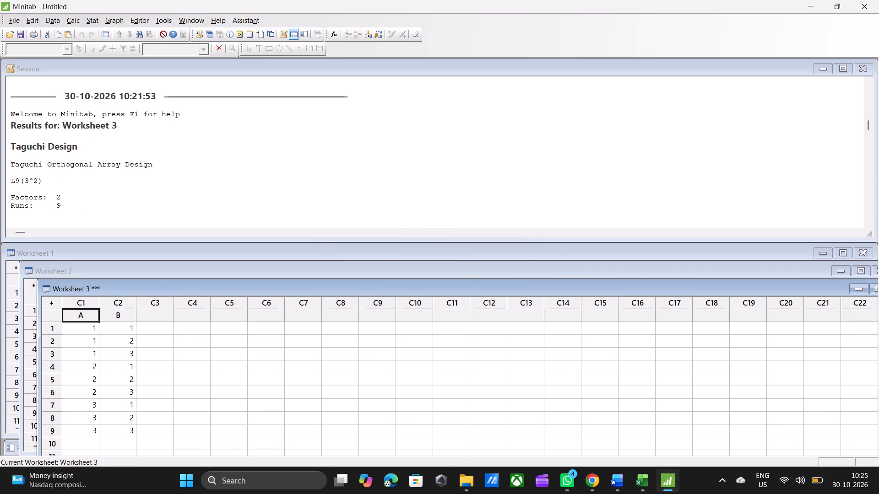
scroll(320, 190, "down", 1)
scroll(320, 190, "up", 3)
scroll(320, 190, "down", 2)
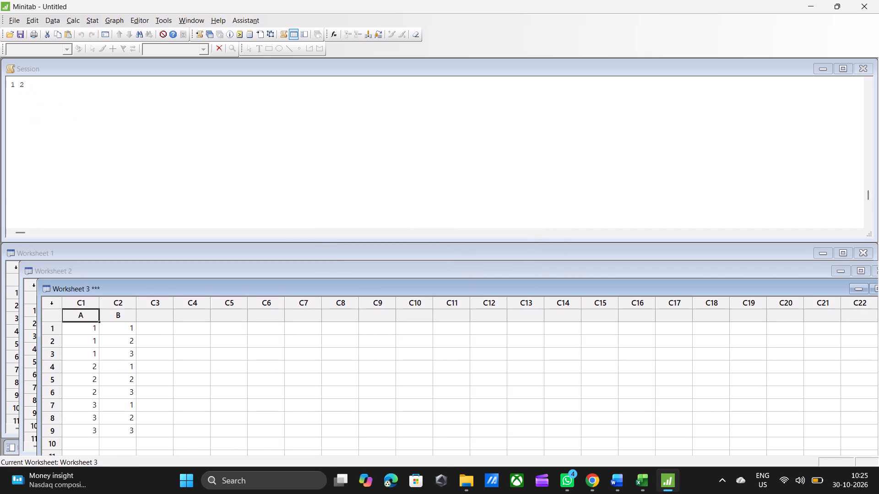
scroll(257, 317, "down", 1)
scroll(257, 317, "up", 5)
scroll(141, 287, "up", 1)
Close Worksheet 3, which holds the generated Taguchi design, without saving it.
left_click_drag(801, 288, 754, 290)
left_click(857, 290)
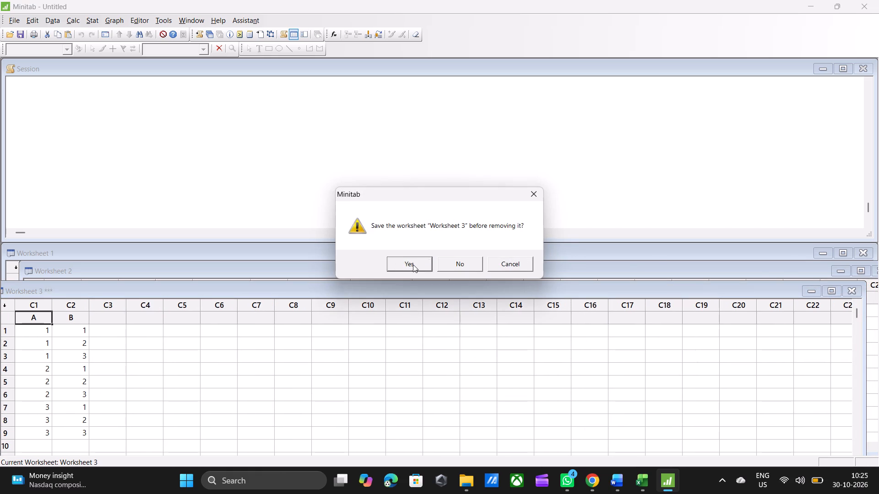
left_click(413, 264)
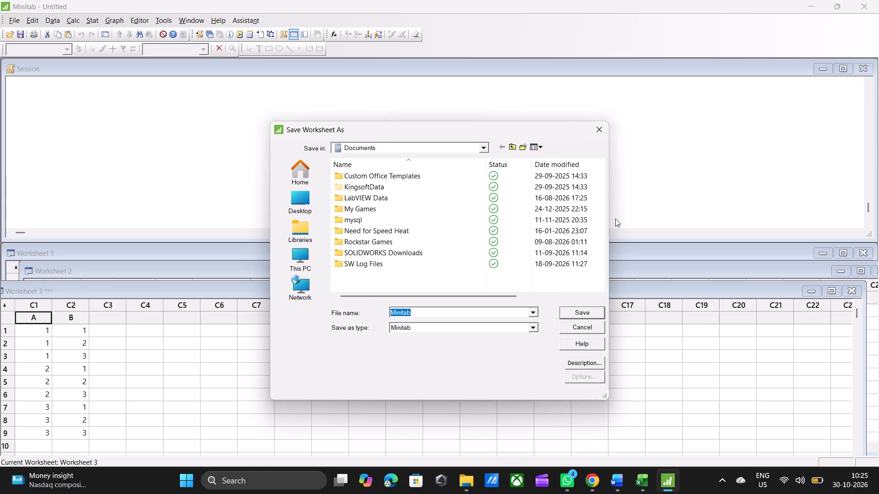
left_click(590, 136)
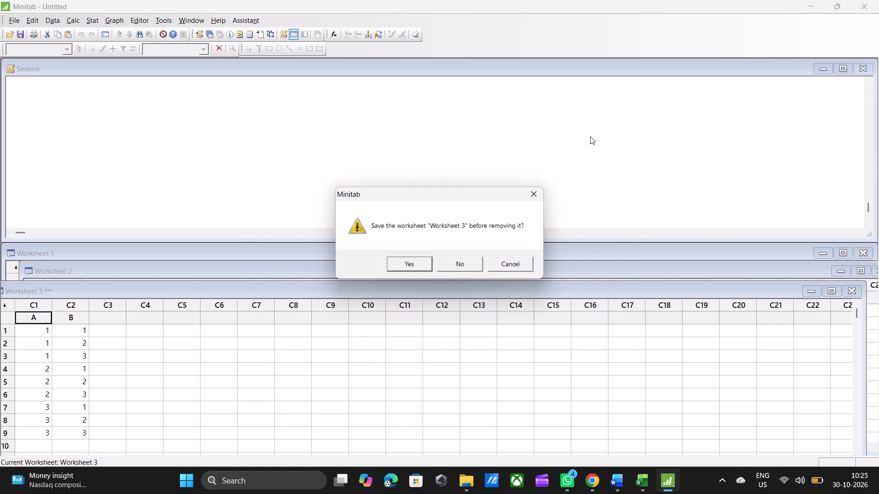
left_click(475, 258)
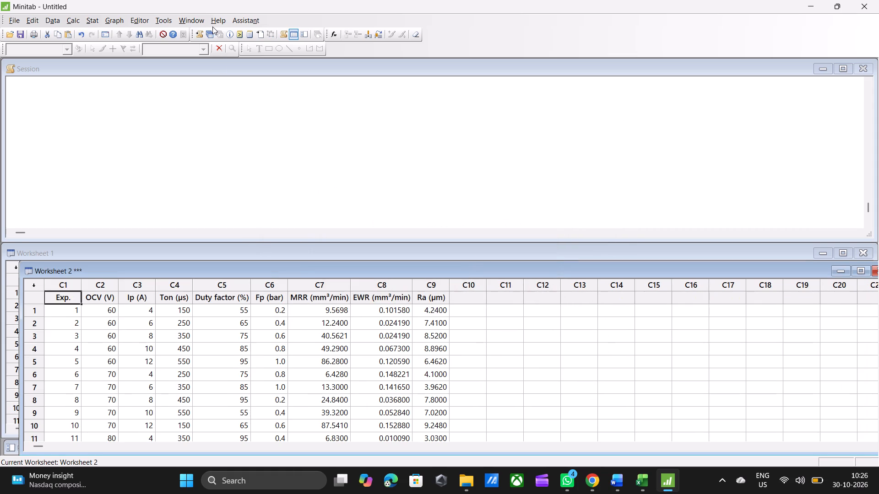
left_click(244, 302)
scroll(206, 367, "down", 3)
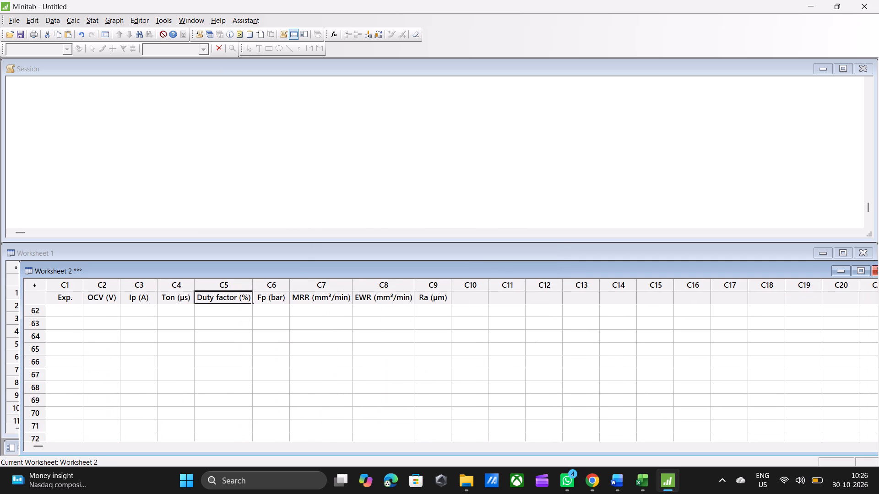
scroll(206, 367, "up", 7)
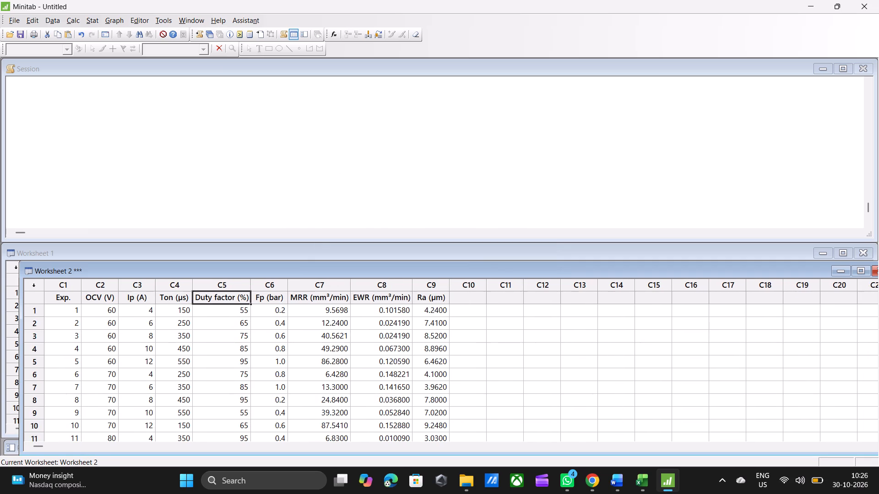
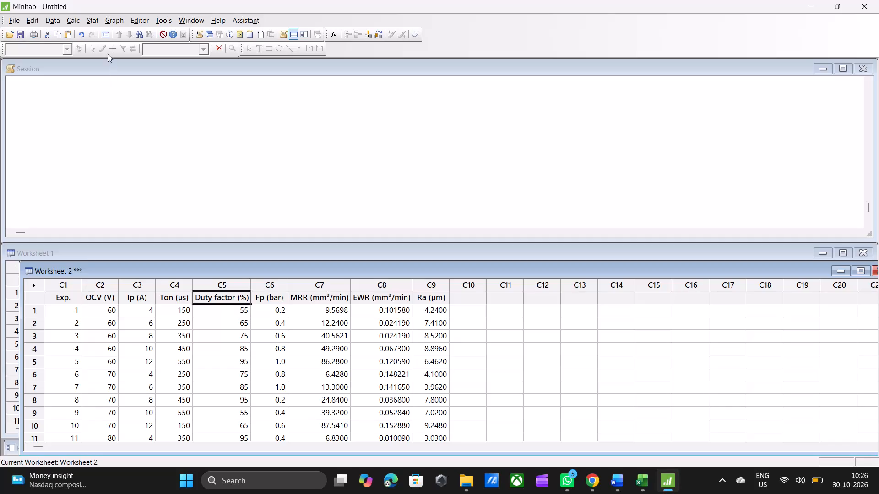
Start creating a new Taguchi design and set the number of factors to 3 for the 3-level design.
left_click(96, 18)
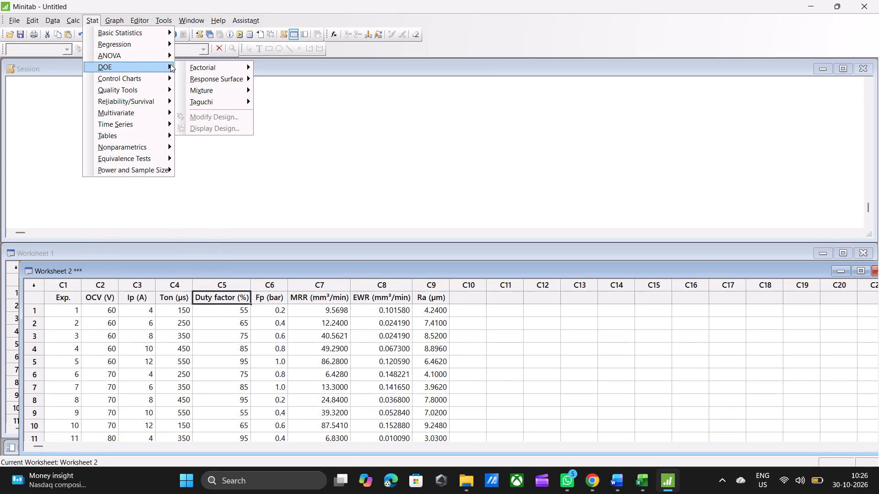
left_click(171, 64)
left_click(206, 99)
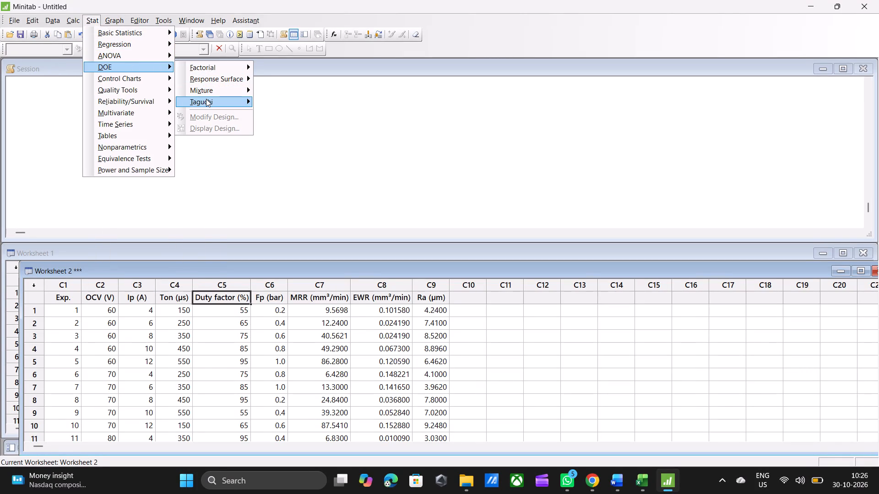
left_click(284, 102)
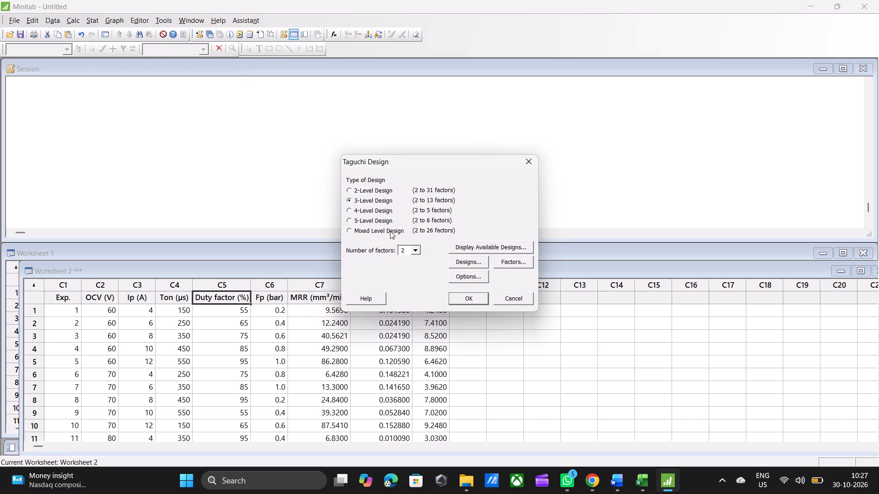
left_click(417, 248)
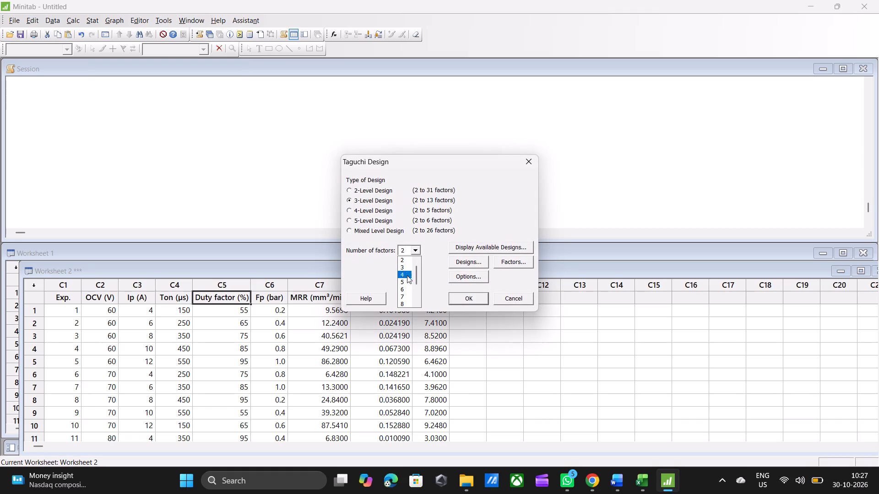
left_click(407, 268)
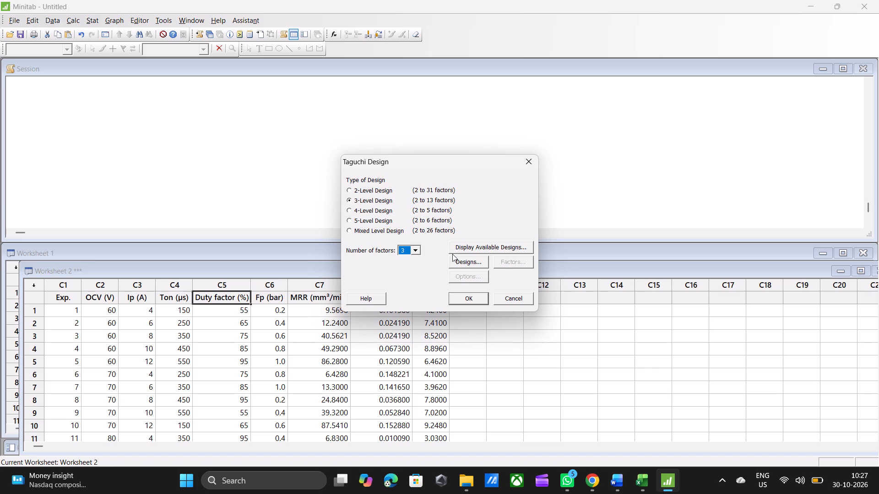
Check the table of available Taguchi designs, covering the single-level design sizes and the mixed-level categories on offer.
left_click(467, 252)
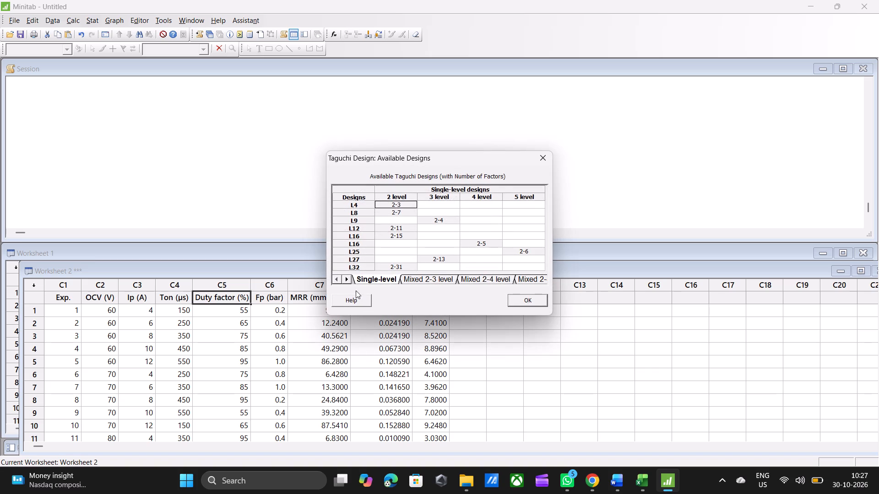
left_click(344, 282)
left_click(344, 282)
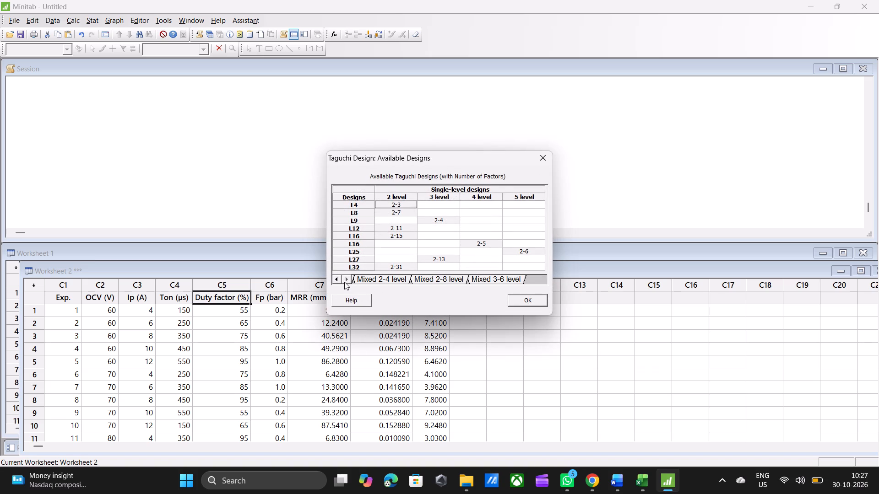
triple_click(334, 281)
double_click(334, 281)
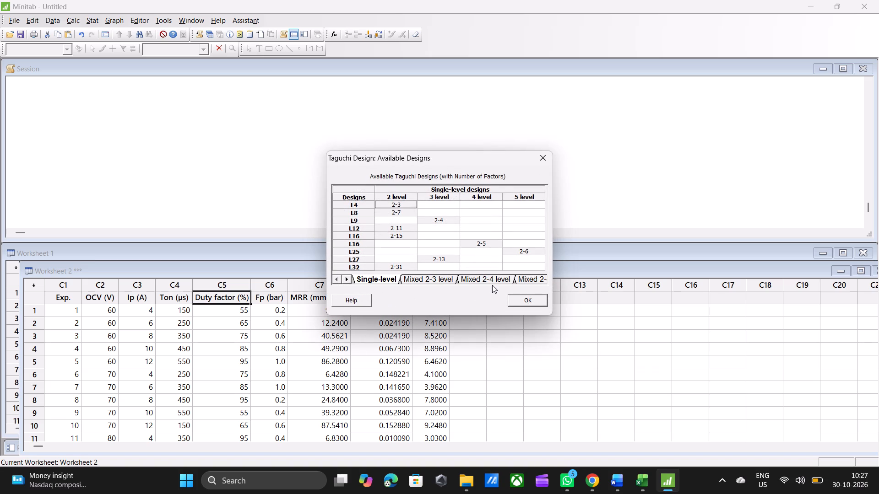
left_click(516, 299)
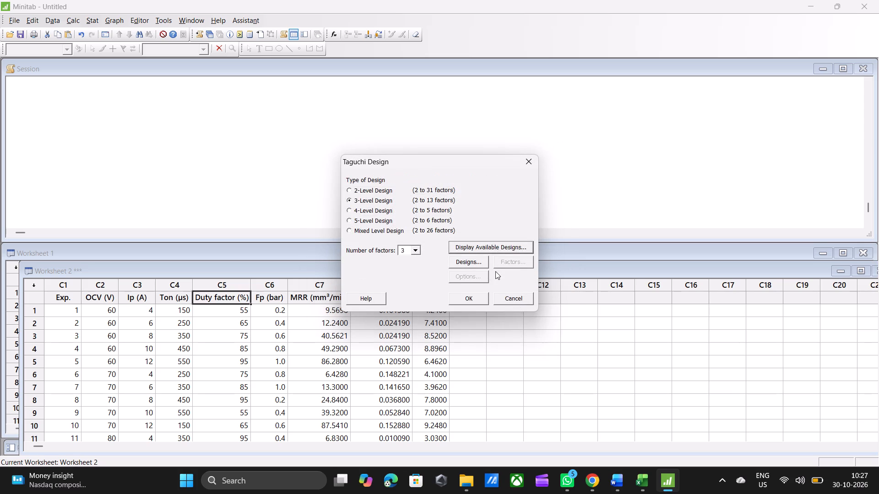
Choose the L27 (3^3) array as the design for the 3-level, 3-factor Taguchi setup.
left_click(472, 260)
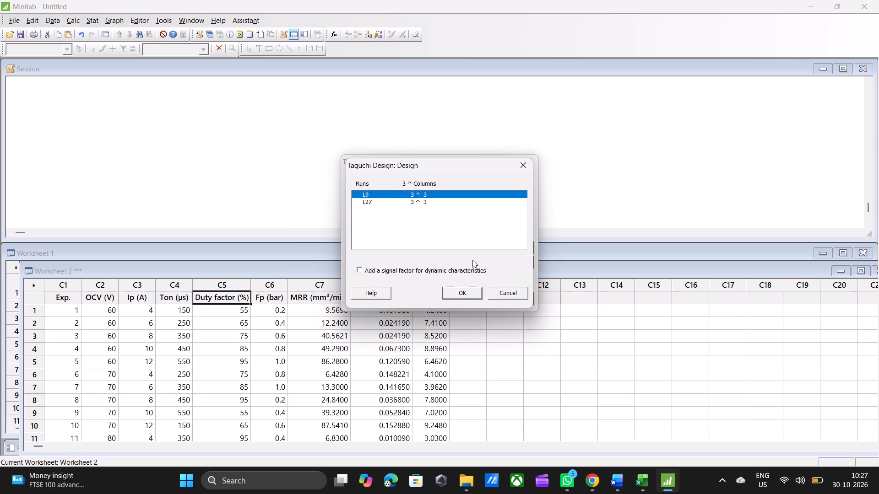
left_click(432, 201)
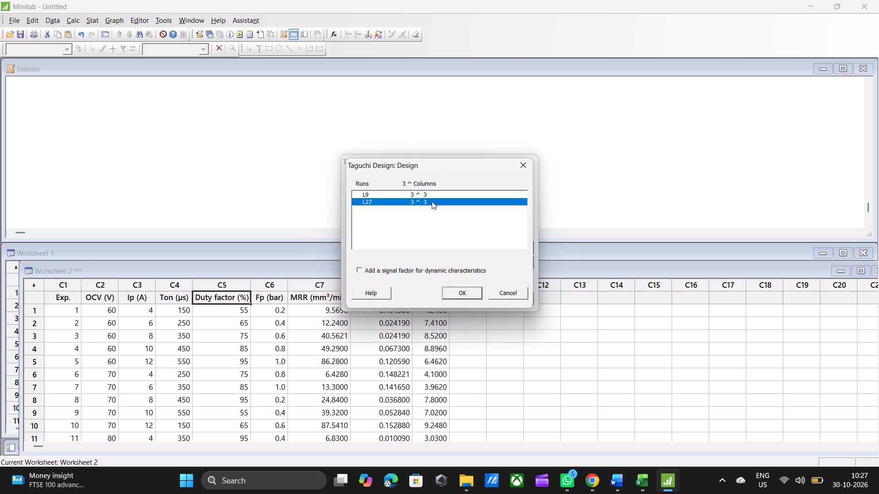
scroll(216, 306, "down", 1)
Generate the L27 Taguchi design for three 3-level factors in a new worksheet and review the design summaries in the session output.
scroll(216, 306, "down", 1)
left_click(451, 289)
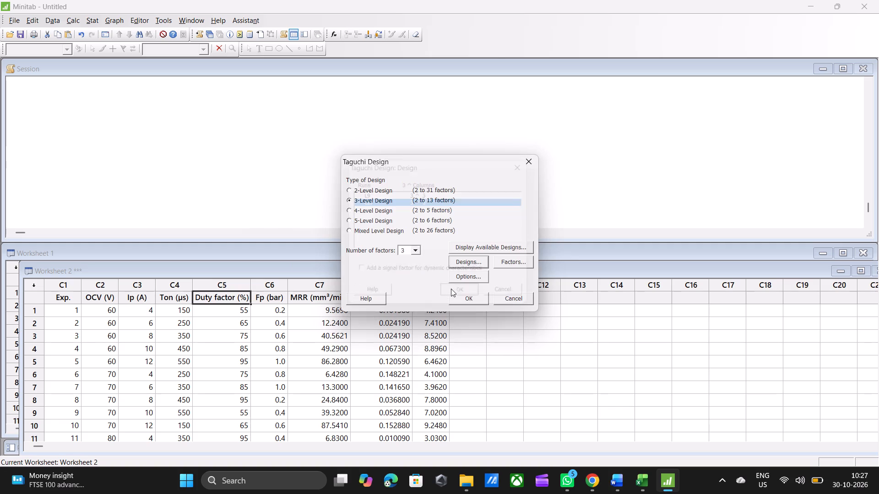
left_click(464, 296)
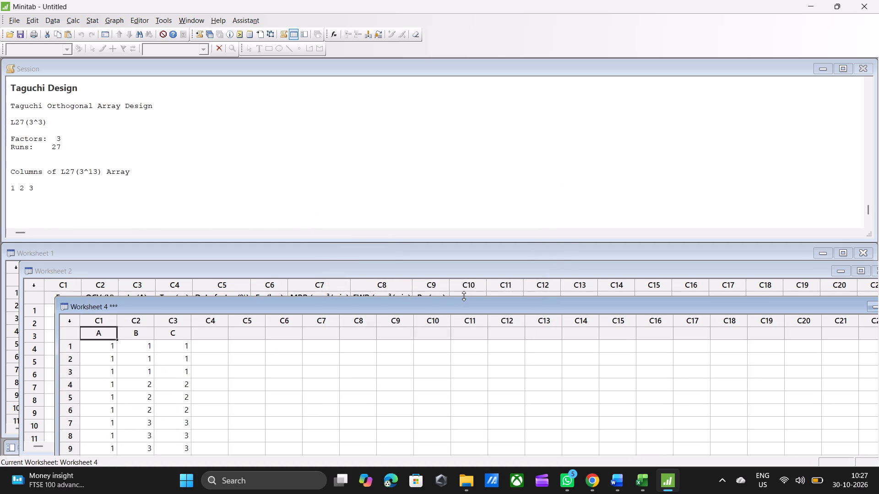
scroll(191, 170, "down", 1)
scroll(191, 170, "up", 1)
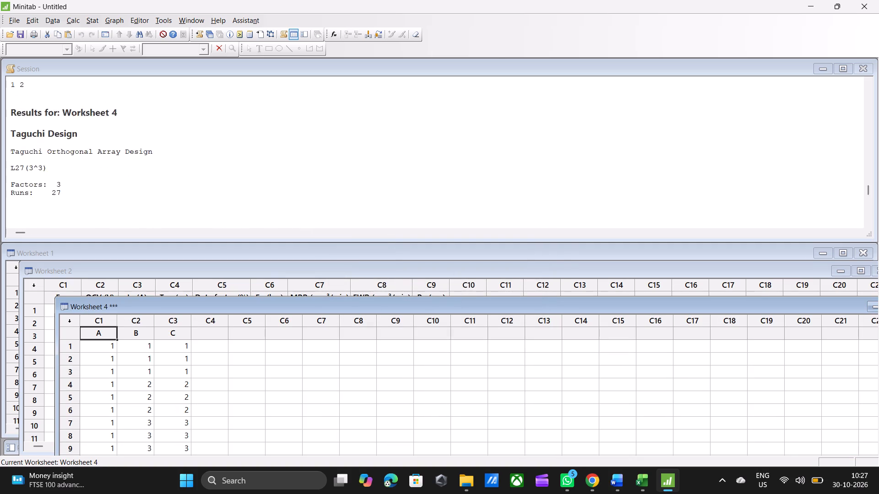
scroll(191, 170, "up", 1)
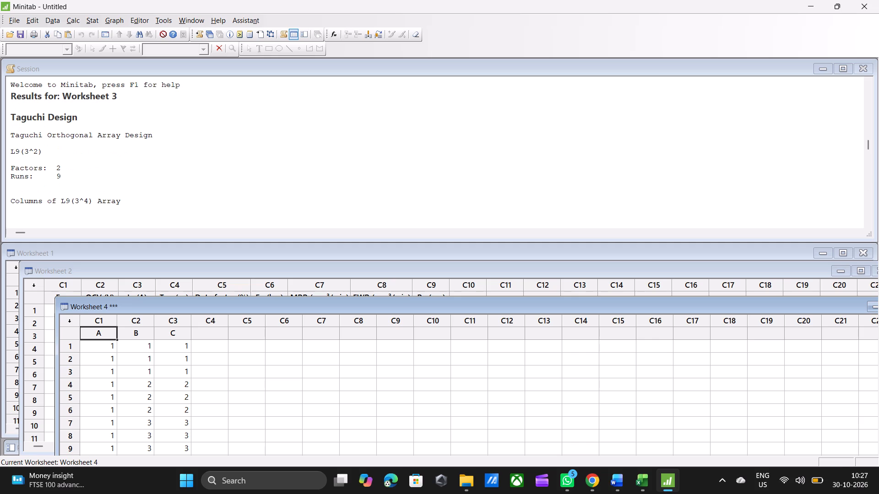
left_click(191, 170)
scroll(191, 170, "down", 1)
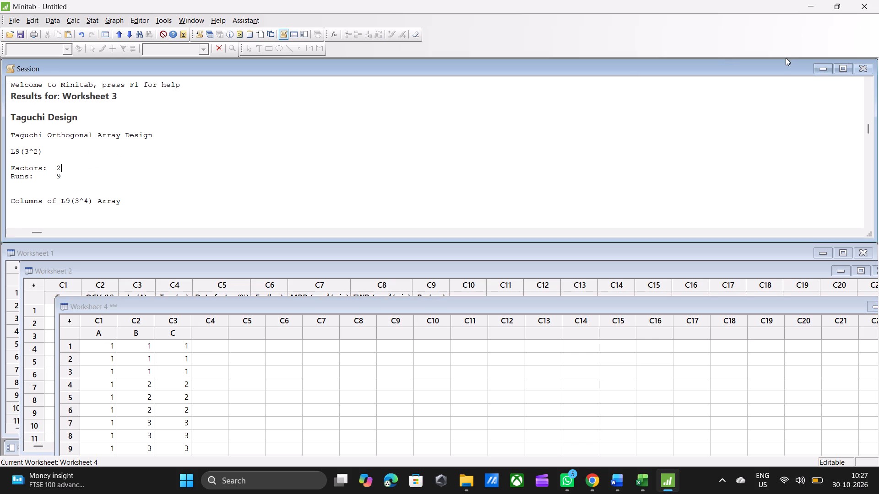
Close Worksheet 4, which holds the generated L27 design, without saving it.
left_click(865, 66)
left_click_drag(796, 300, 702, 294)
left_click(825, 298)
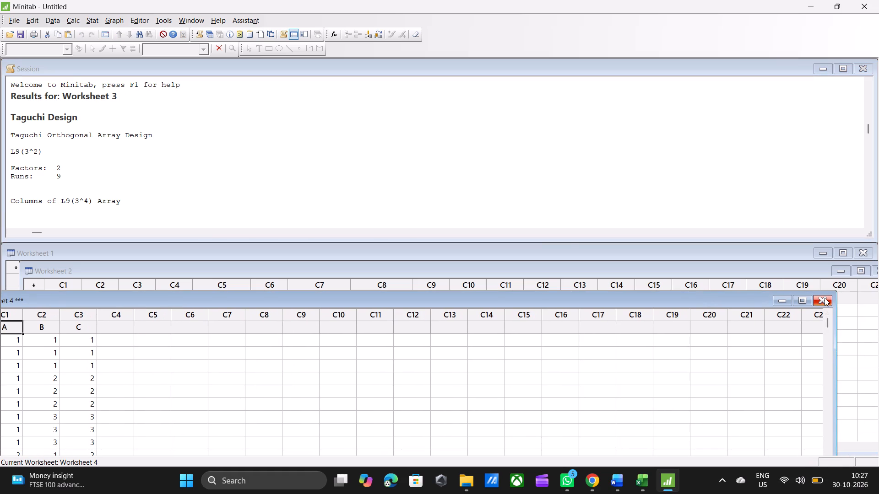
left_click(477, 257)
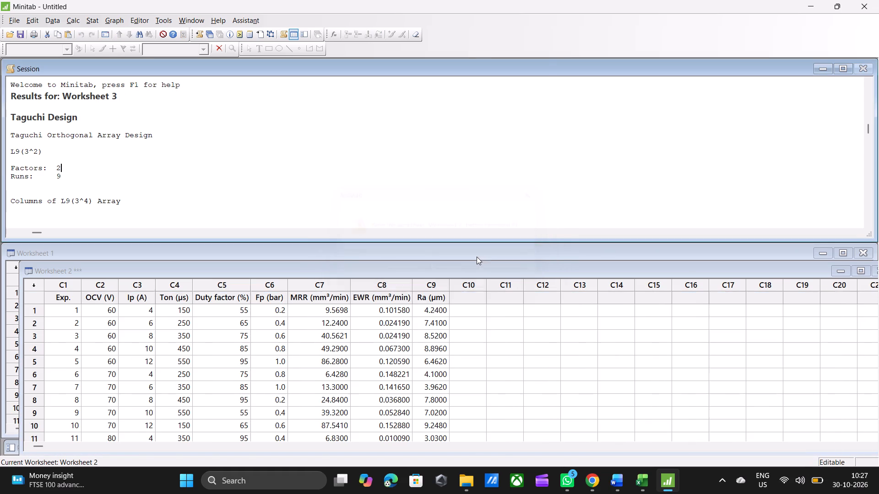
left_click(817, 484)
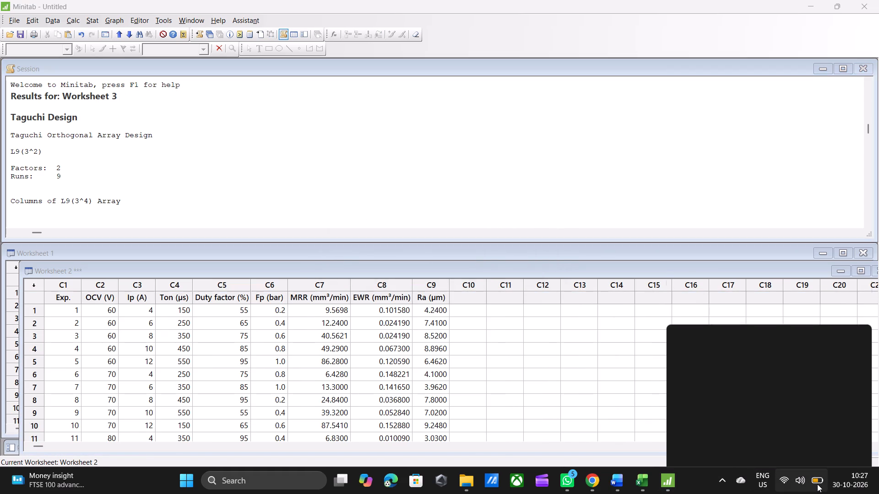
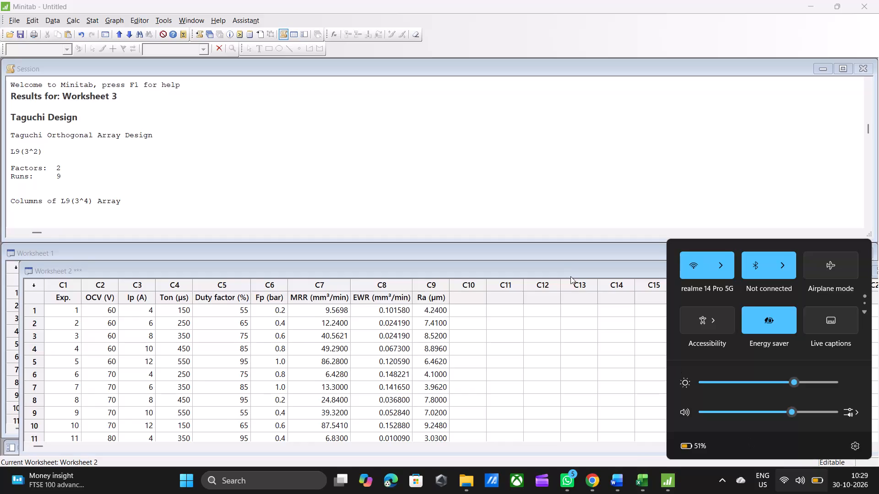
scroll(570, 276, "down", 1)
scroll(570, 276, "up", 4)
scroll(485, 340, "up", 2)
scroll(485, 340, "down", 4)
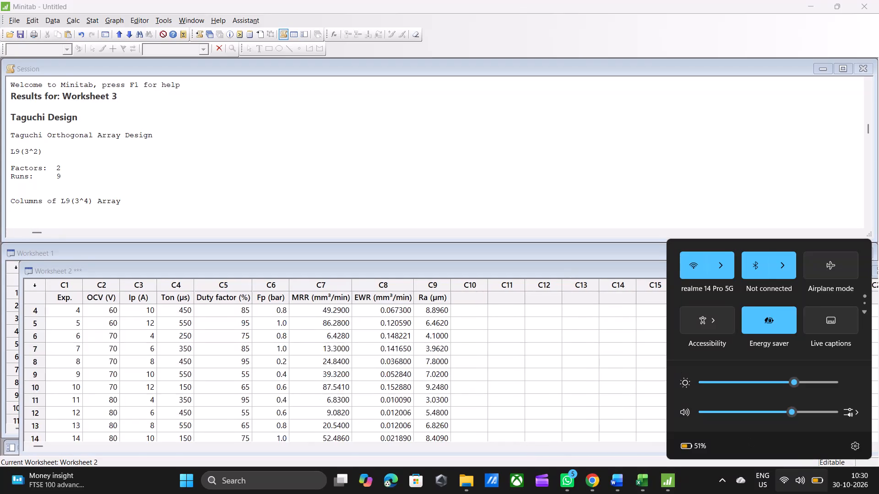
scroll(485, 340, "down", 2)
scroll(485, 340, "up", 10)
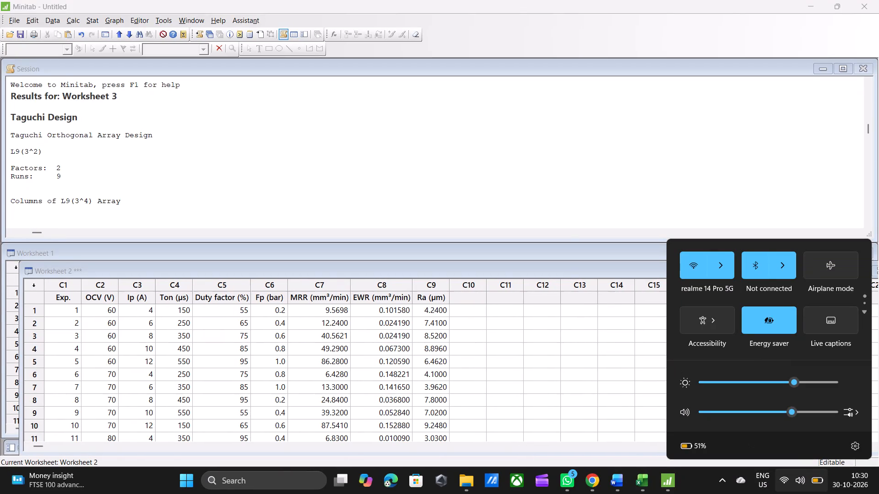
Start creating a 3-level, 3-factor Taguchi design and confirm the L27 (3^3) array as its design.
left_click(96, 21)
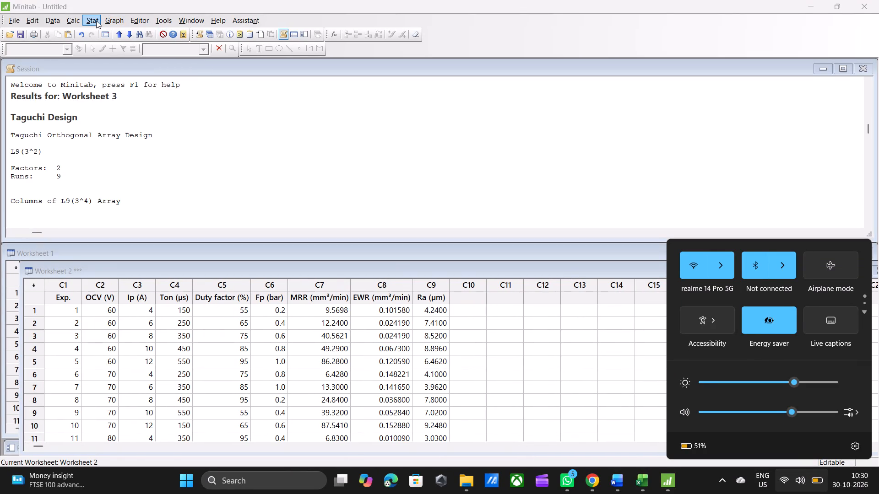
left_click(125, 64)
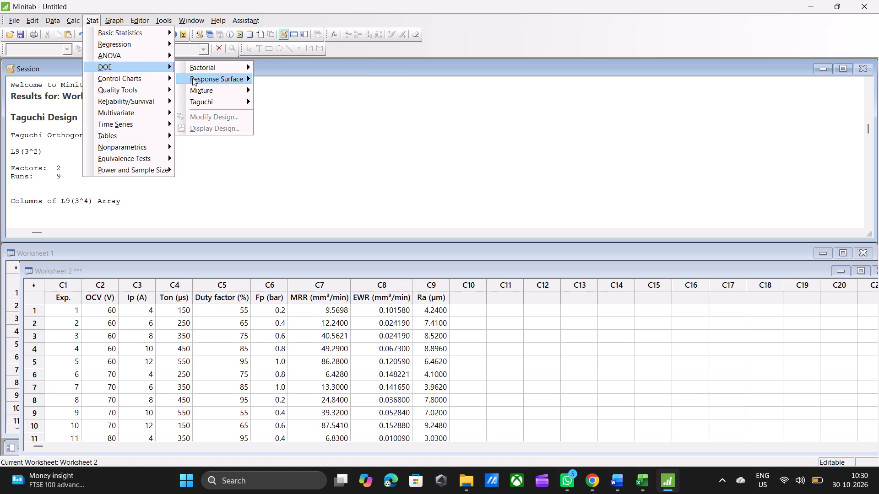
left_click(207, 101)
left_click(287, 100)
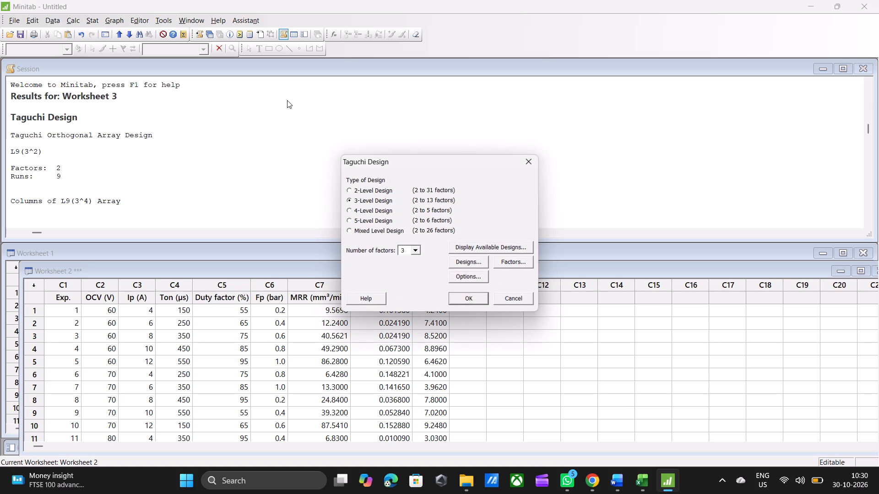
left_click(475, 260)
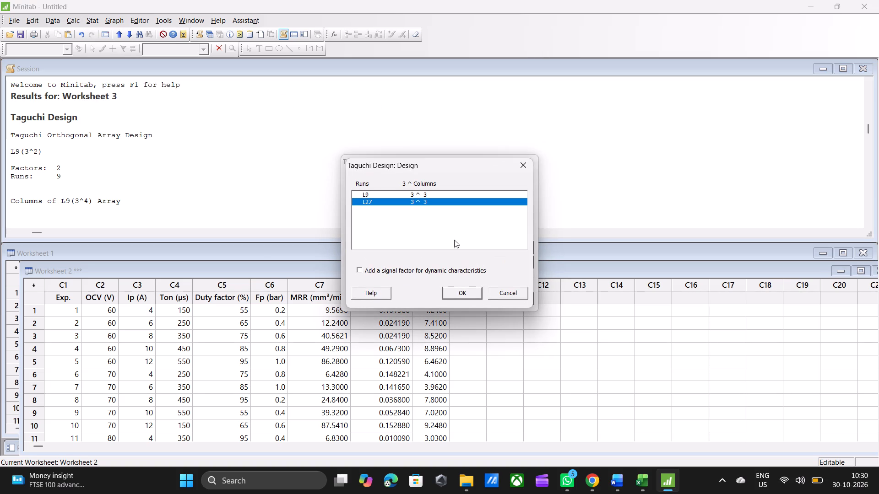
left_click(463, 291)
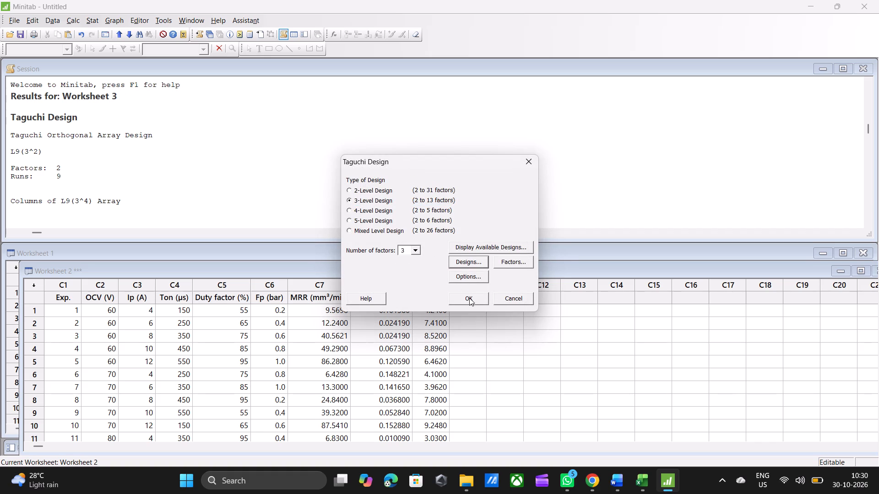
Review the Taguchi setup: available single-level designs, factor column assignments, selected array and worksheet storage option.
left_click(487, 245)
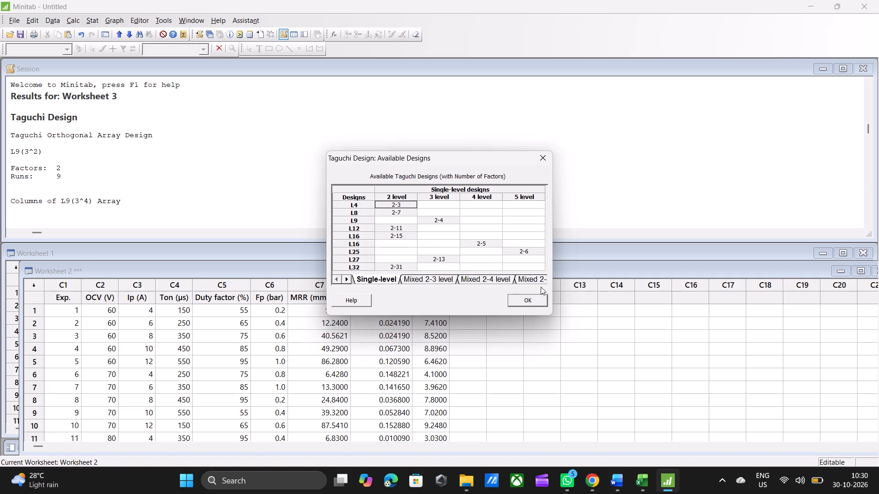
left_click(532, 298)
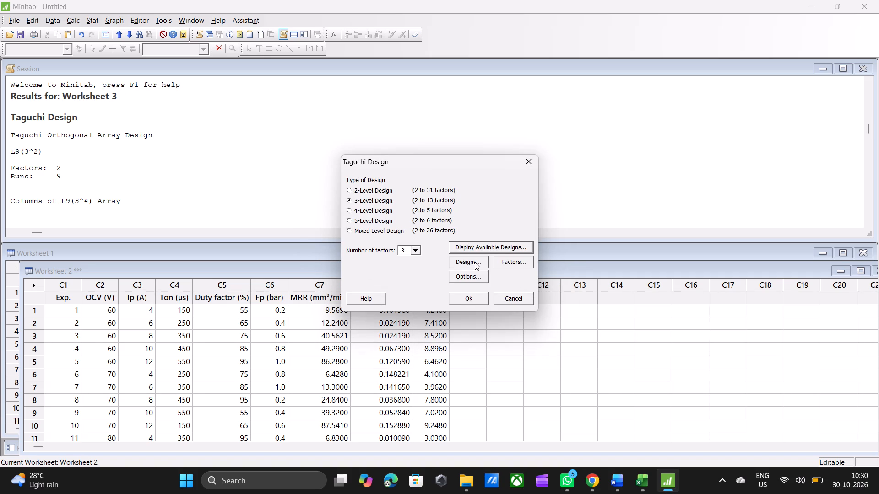
left_click(505, 260)
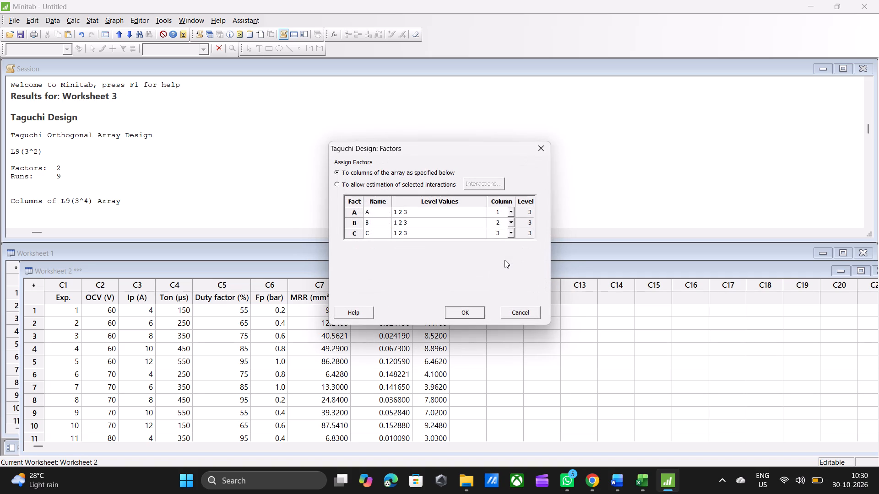
left_click(513, 234)
left_click(529, 246)
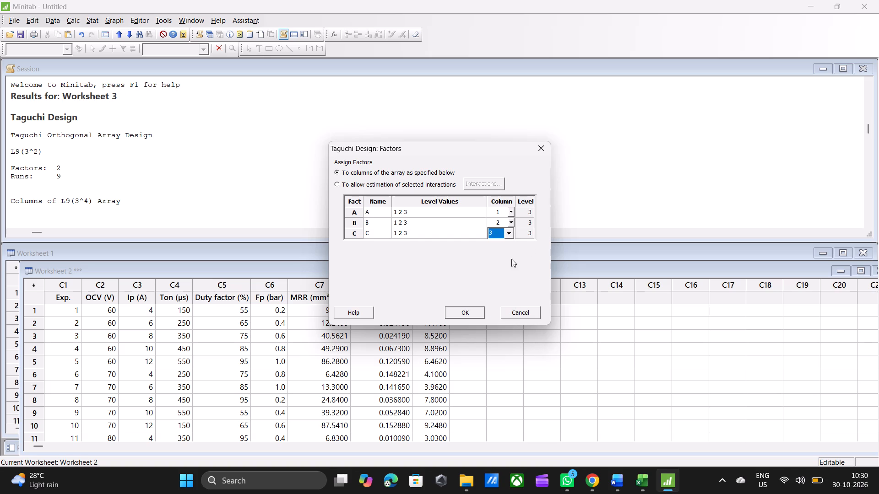
left_click(471, 310)
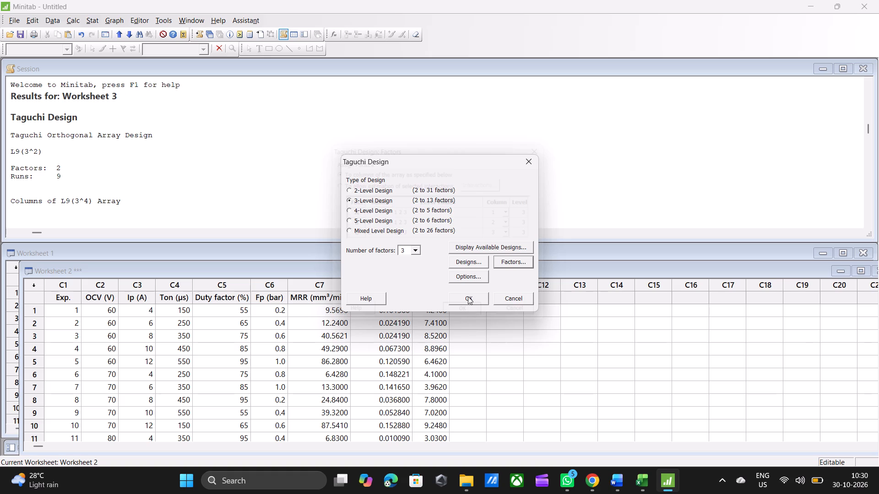
left_click(480, 259)
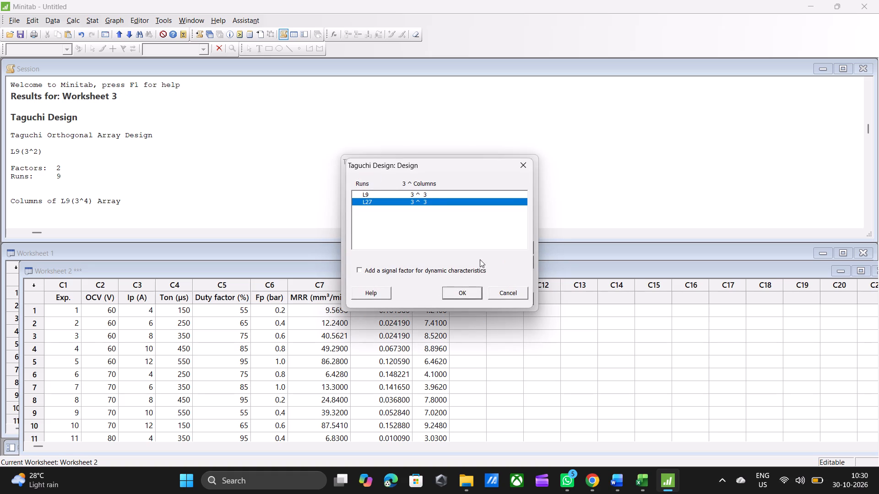
left_click(475, 298)
left_click(478, 271)
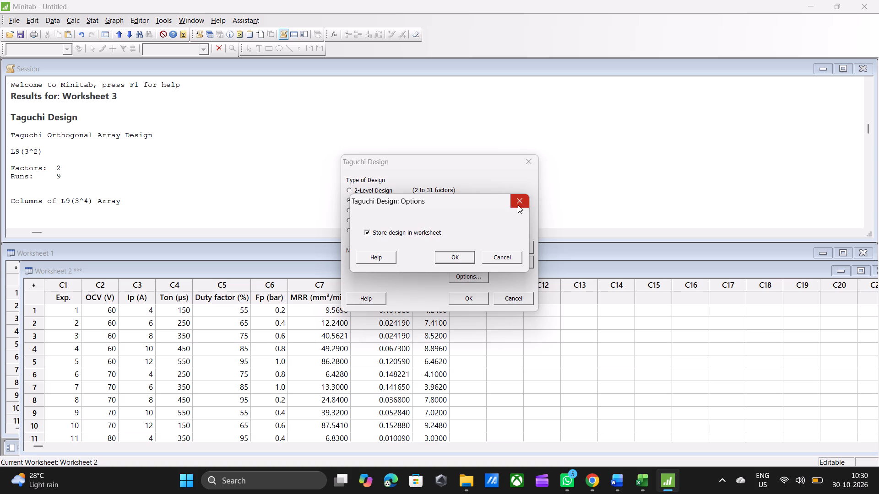
left_click(518, 205)
Accept factors A, B and C on array columns 1, 2 and 3 with levels 1 2 3, and generate the L27 design worksheet.
left_click(518, 261)
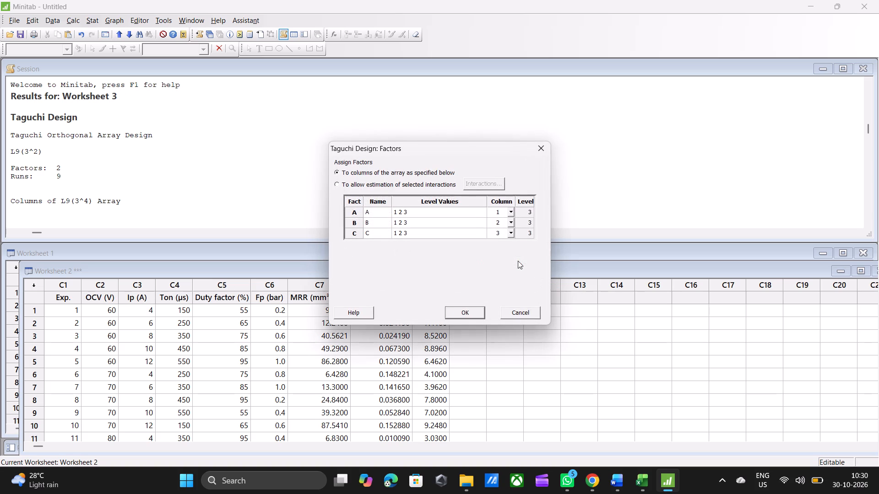
left_click(484, 215)
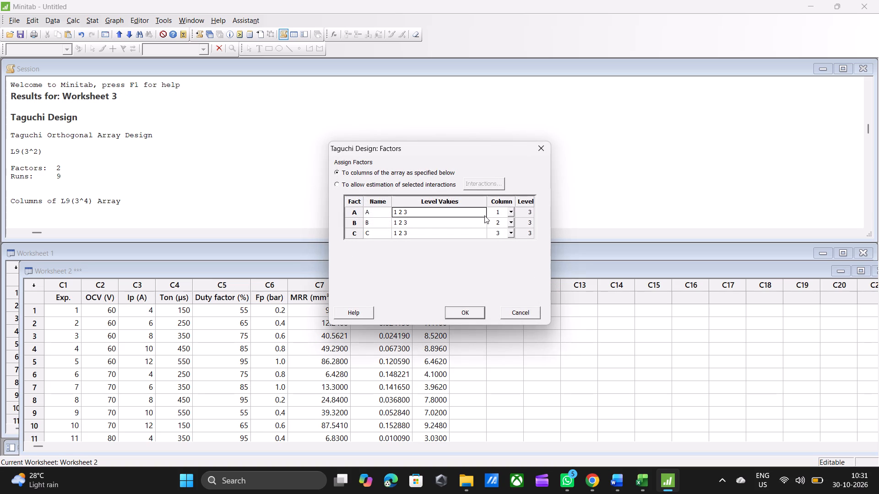
left_click(482, 218)
left_click(477, 225)
left_click(478, 317)
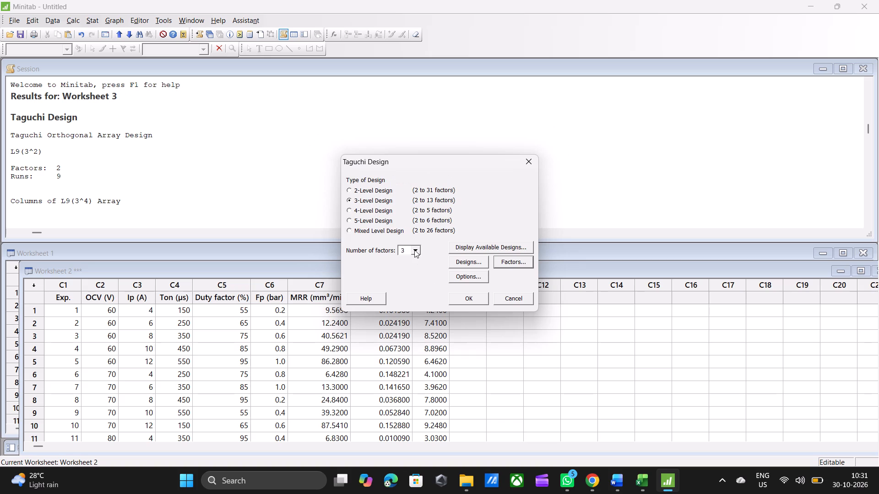
left_click(471, 300)
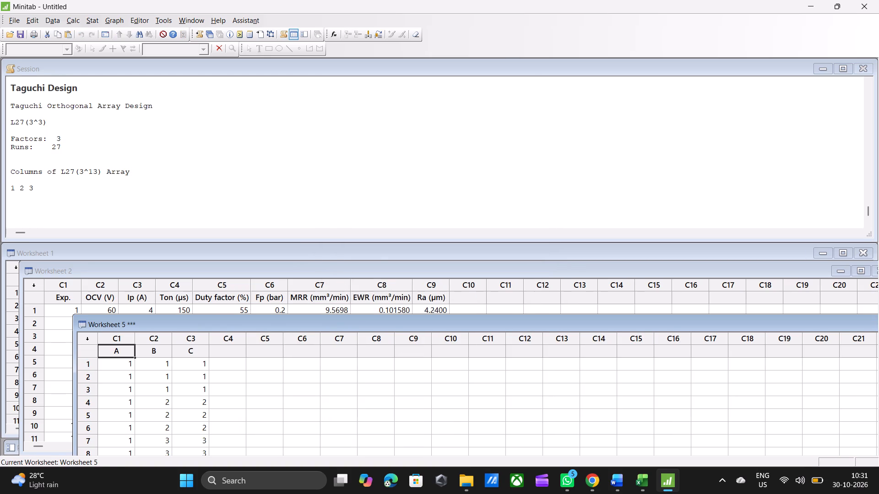
scroll(228, 156, "up", 1)
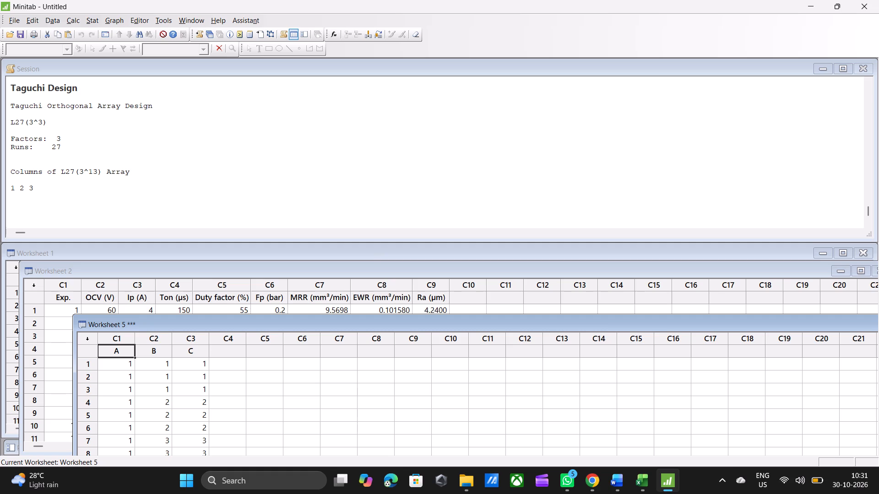
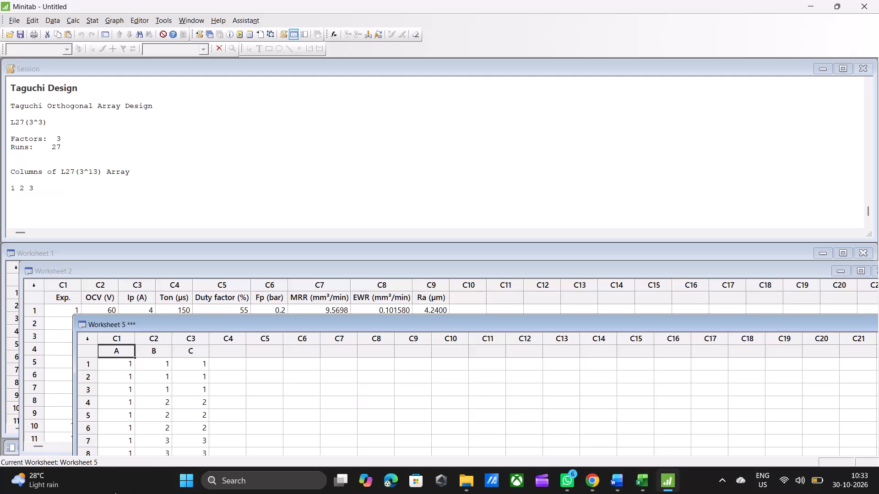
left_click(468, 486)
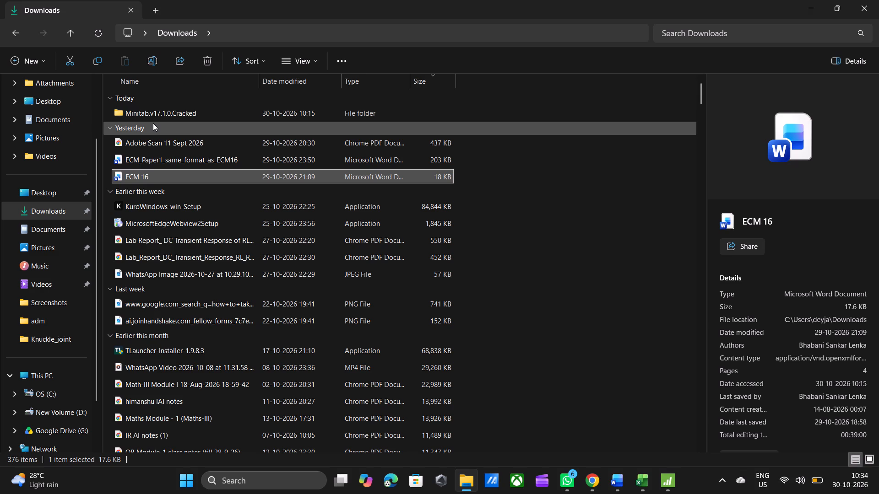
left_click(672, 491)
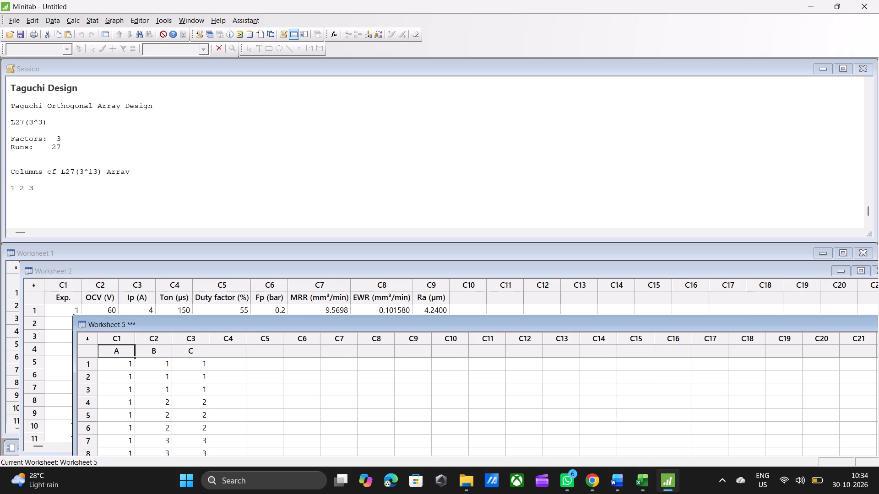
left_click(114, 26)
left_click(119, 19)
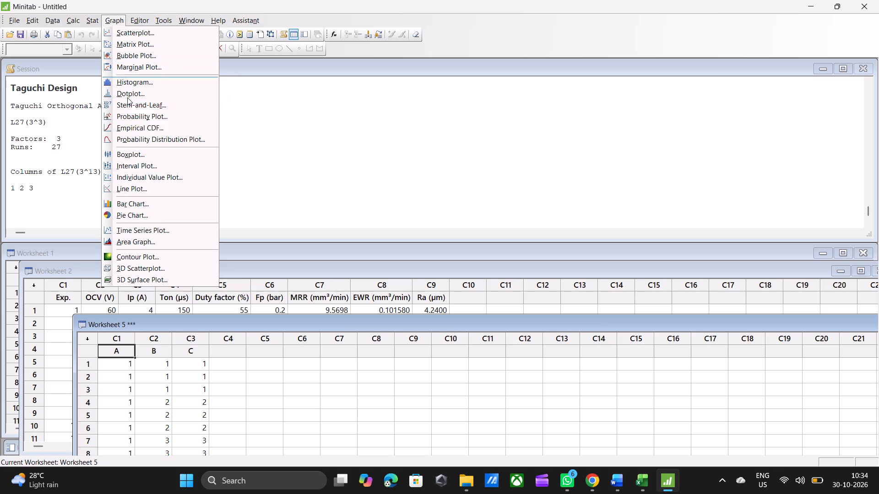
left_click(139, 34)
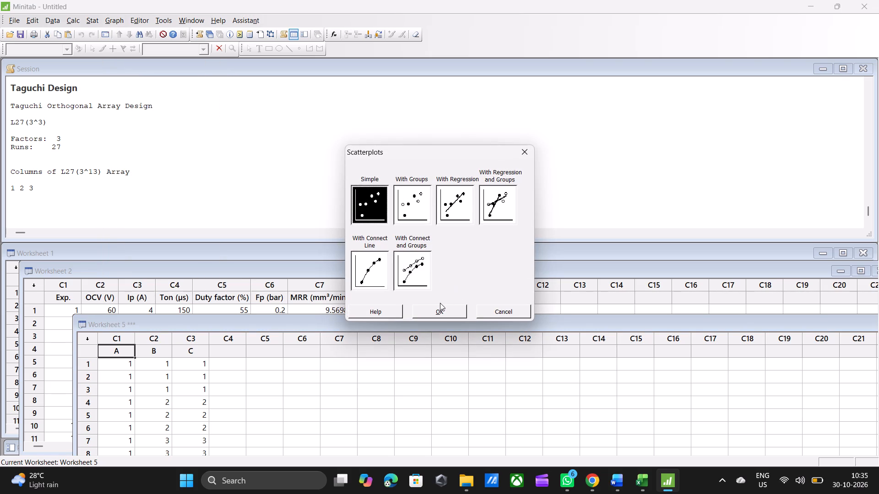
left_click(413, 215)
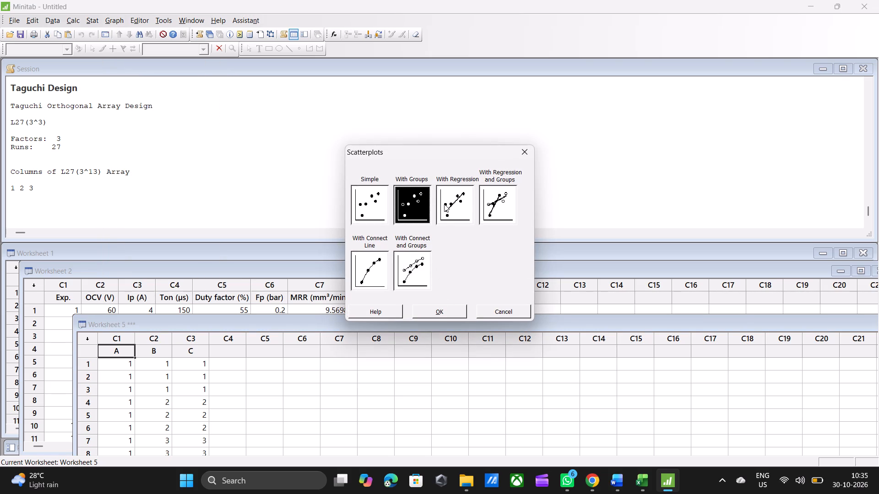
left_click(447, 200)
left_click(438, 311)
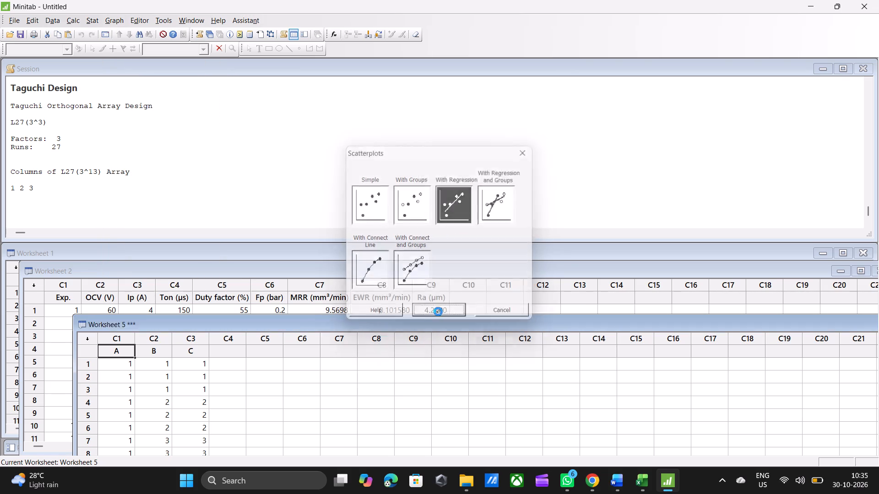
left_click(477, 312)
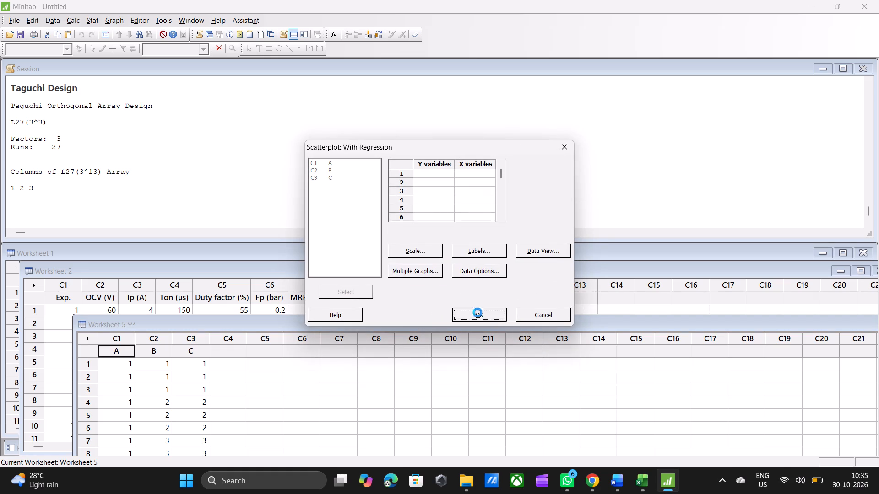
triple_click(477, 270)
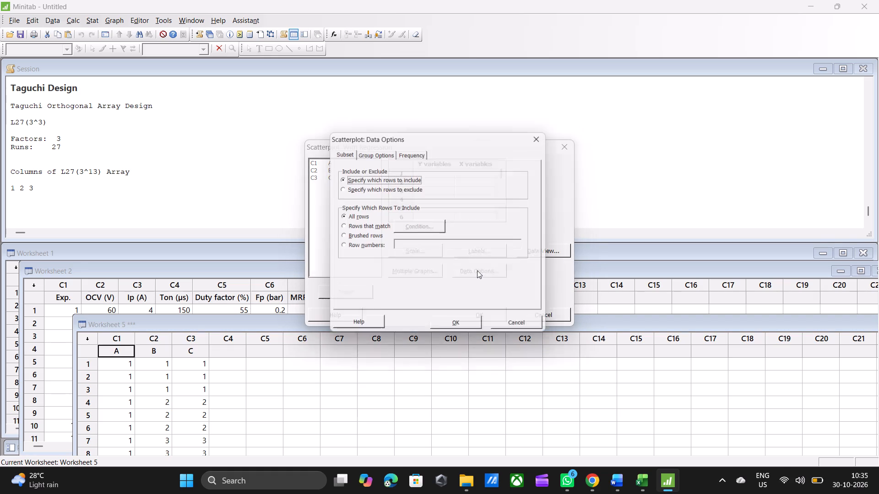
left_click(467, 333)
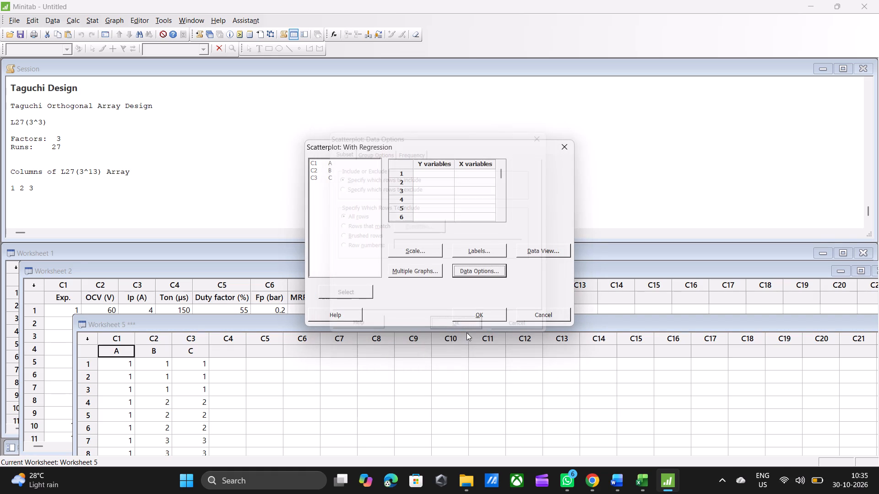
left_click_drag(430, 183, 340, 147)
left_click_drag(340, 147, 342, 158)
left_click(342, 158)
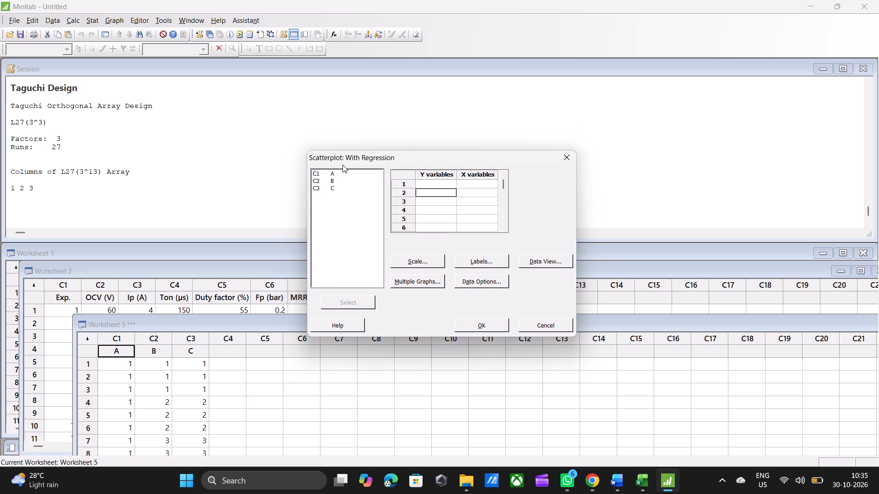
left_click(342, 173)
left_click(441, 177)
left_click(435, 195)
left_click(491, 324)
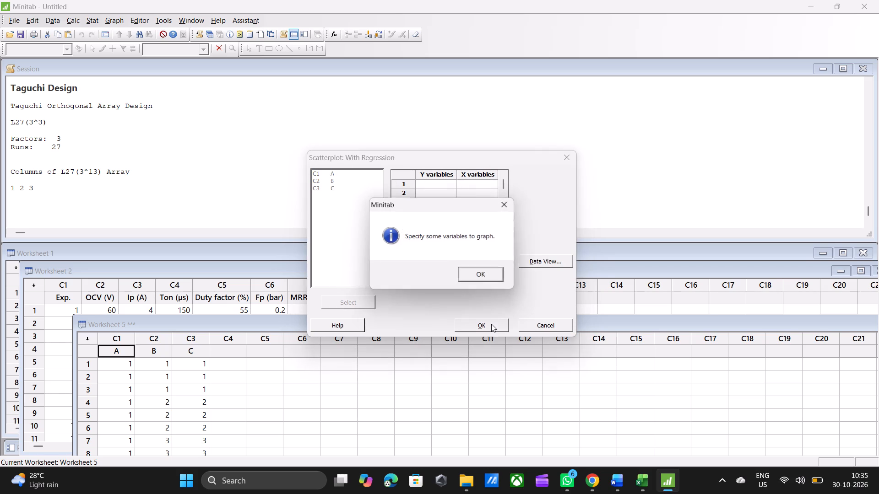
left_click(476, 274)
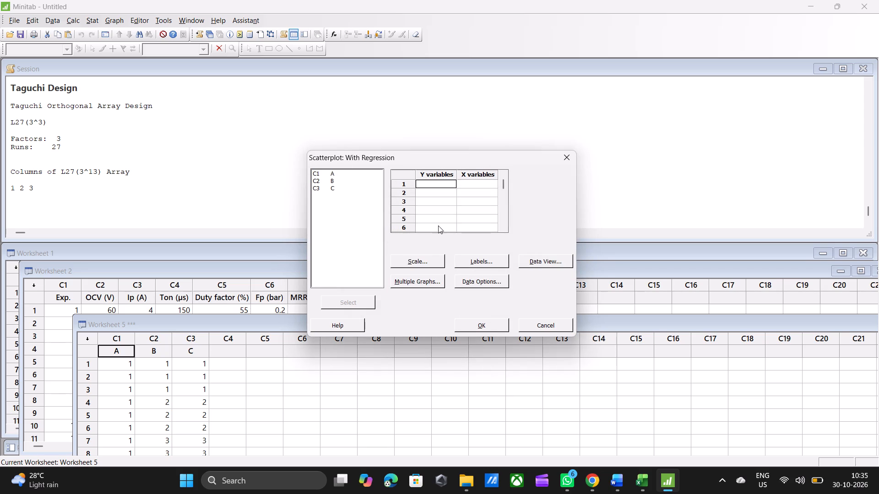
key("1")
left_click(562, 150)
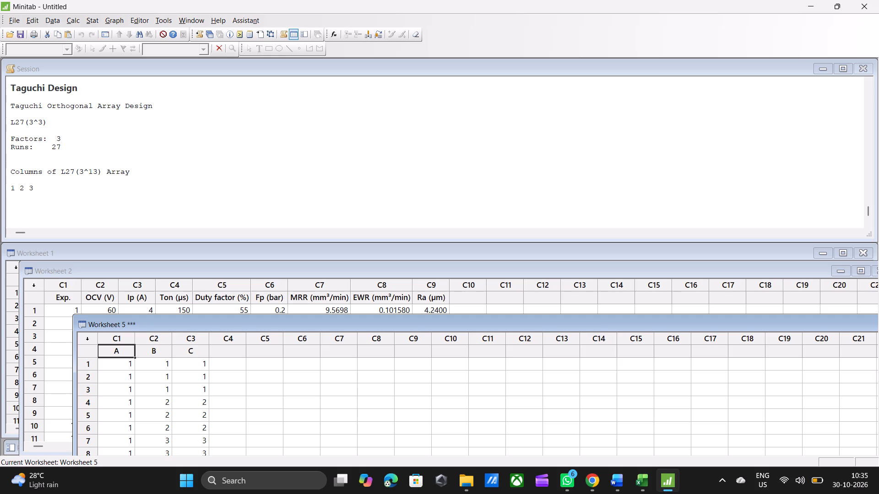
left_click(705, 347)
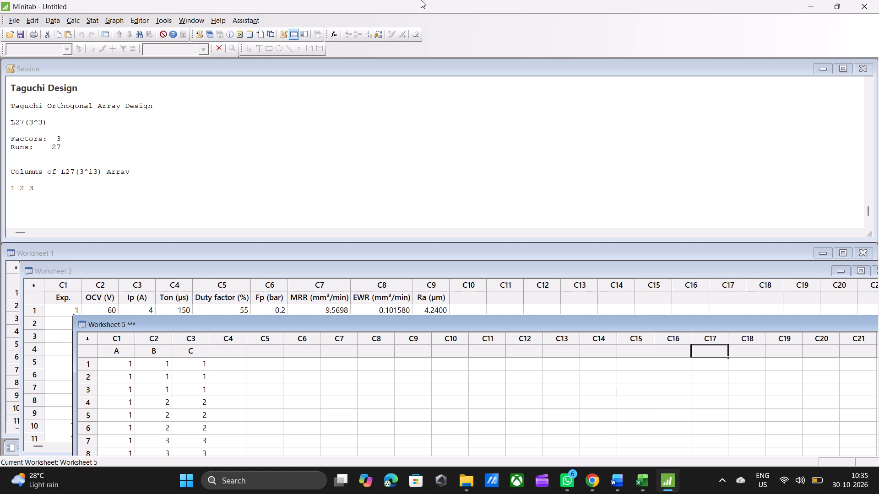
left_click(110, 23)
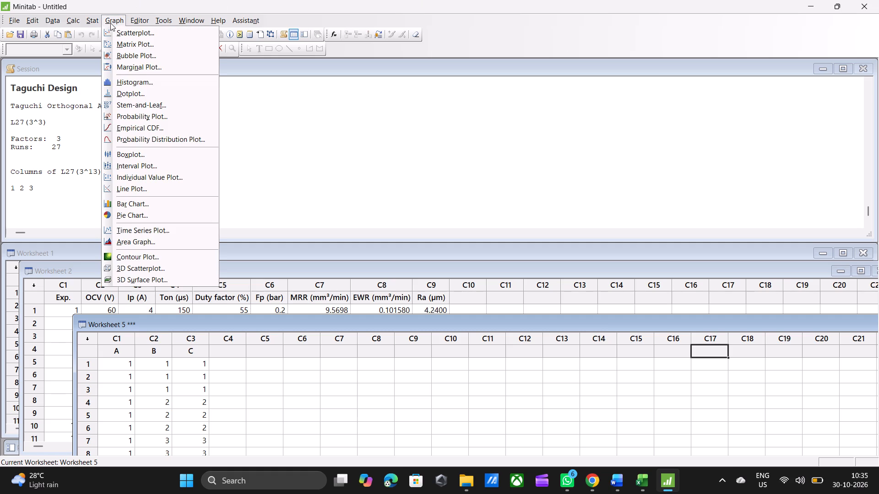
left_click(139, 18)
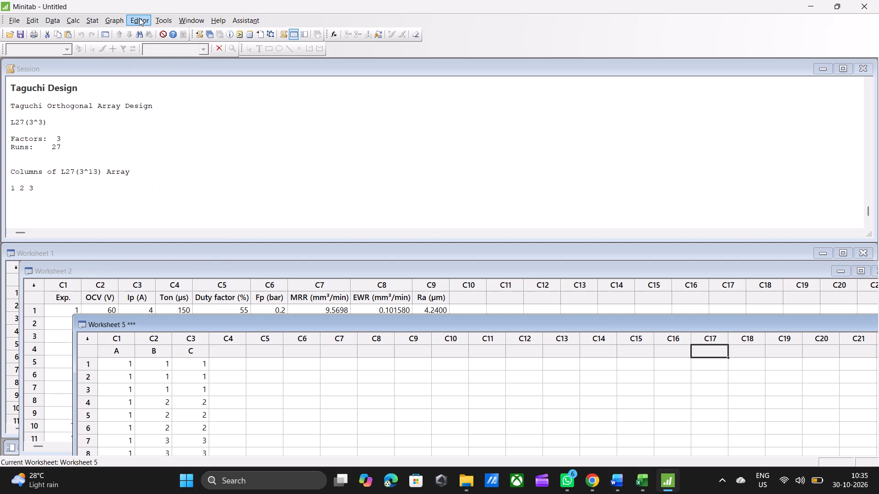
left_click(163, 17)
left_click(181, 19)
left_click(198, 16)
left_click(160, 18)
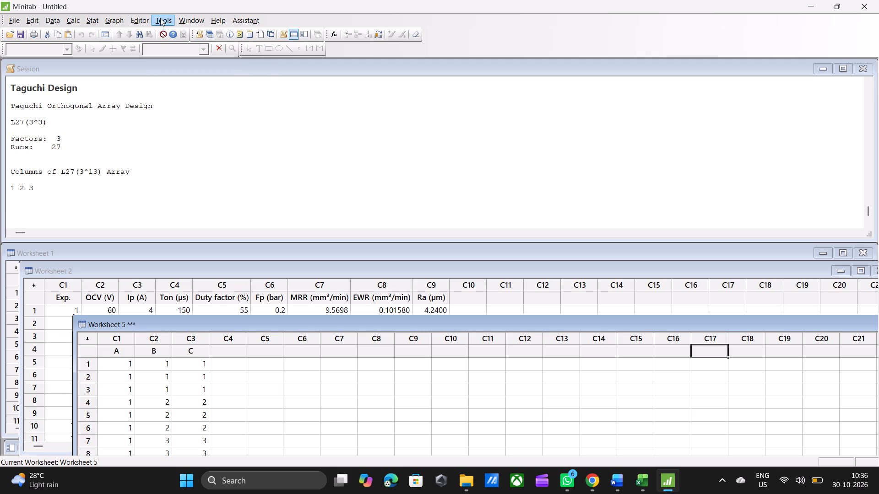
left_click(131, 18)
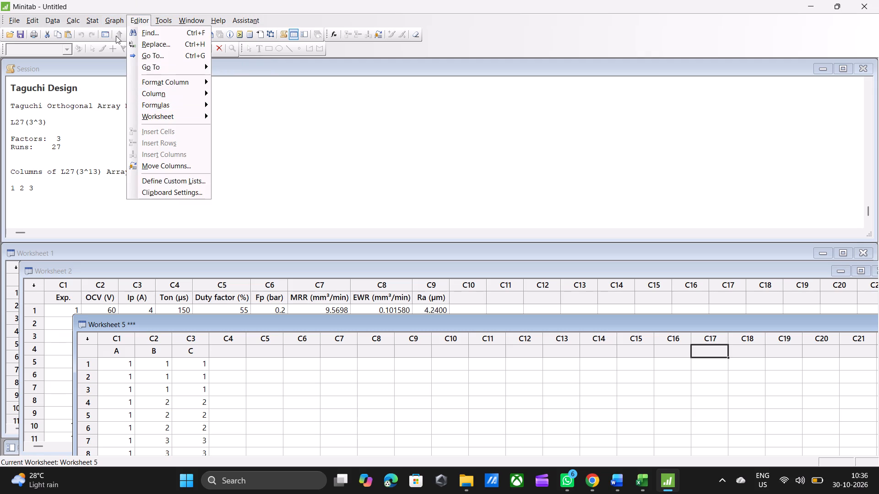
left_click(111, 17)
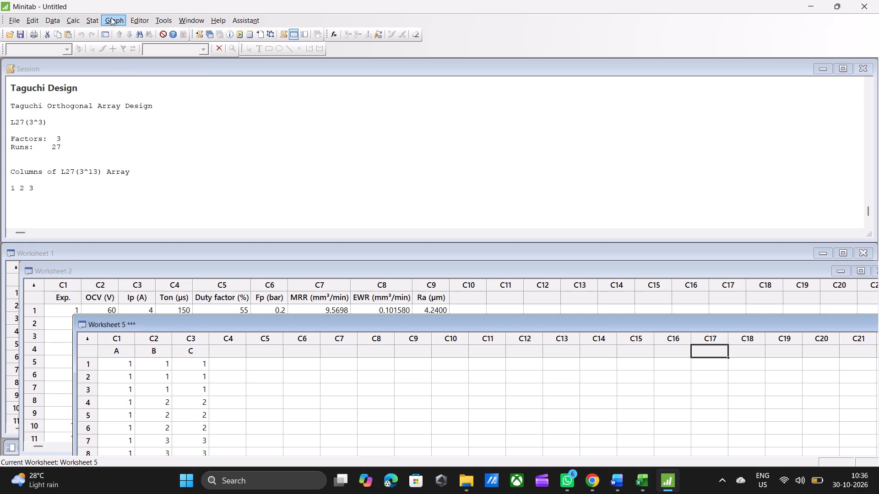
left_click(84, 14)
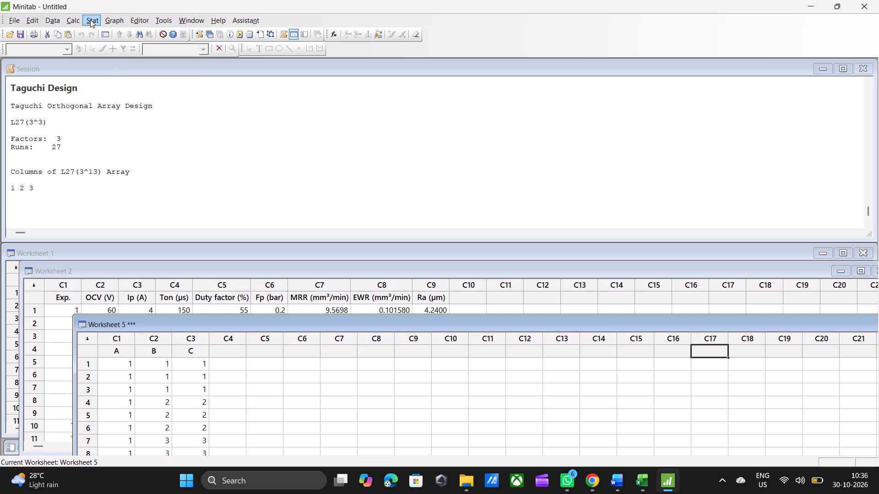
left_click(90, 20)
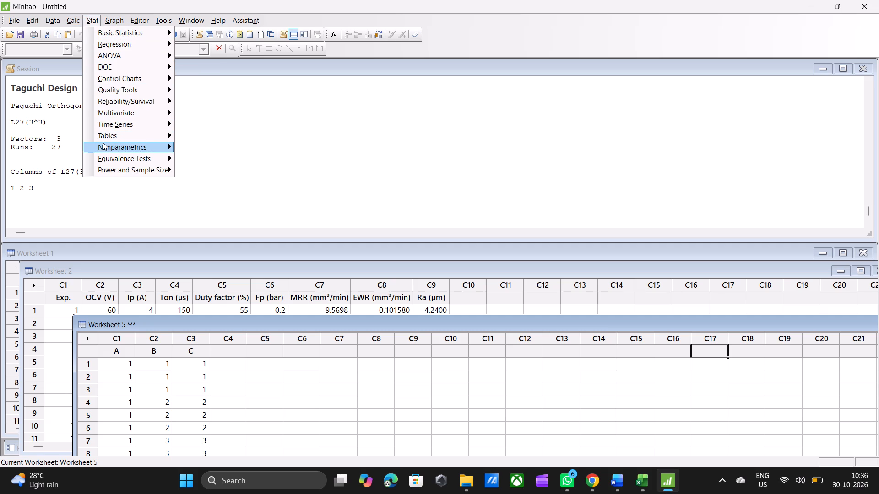
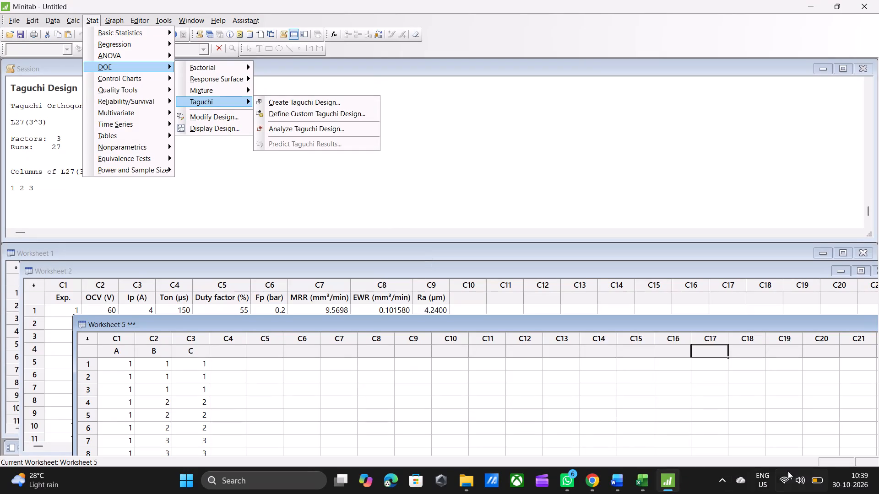
Lower the laptop's display brightness to 61 in the Windows quick settings.
left_click(811, 493)
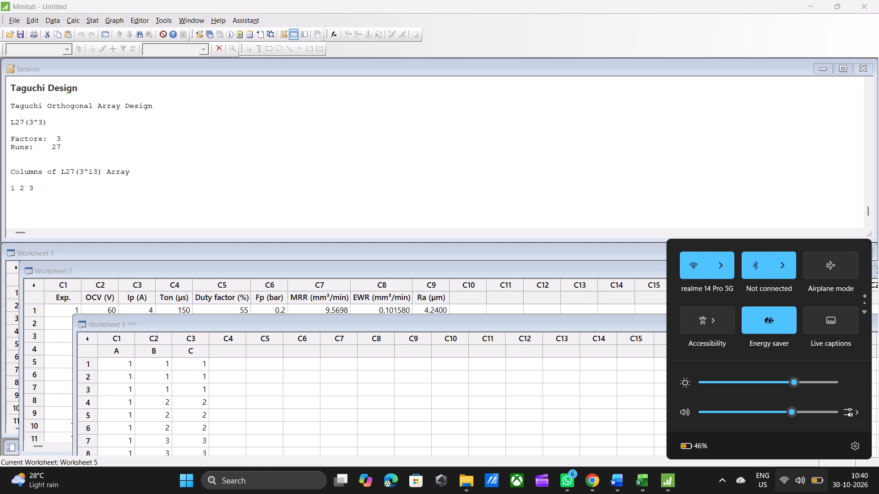
left_click(799, 478)
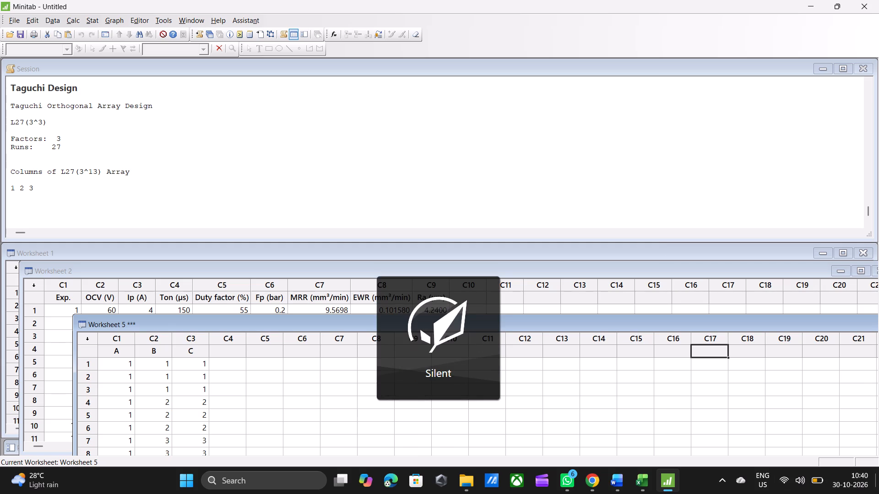
left_click(816, 480)
left_click(783, 375)
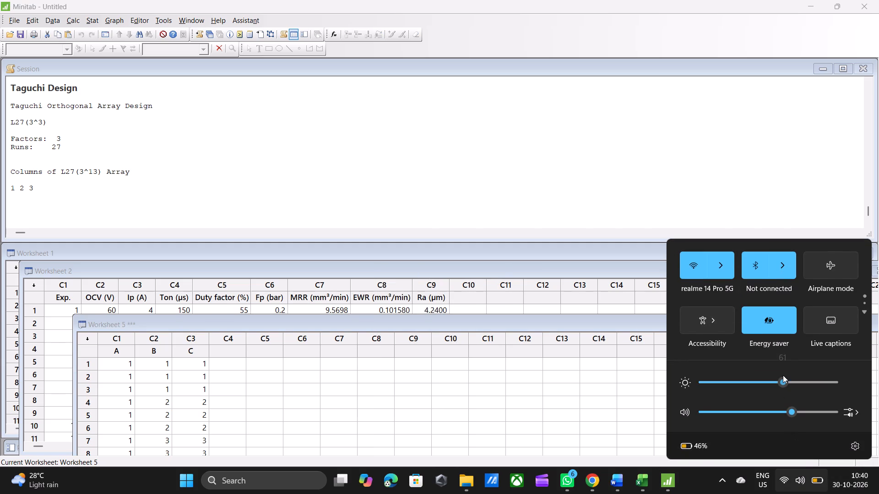
Lower the display brightness slightly in the system quick settings and dismiss them.
left_click(774, 378)
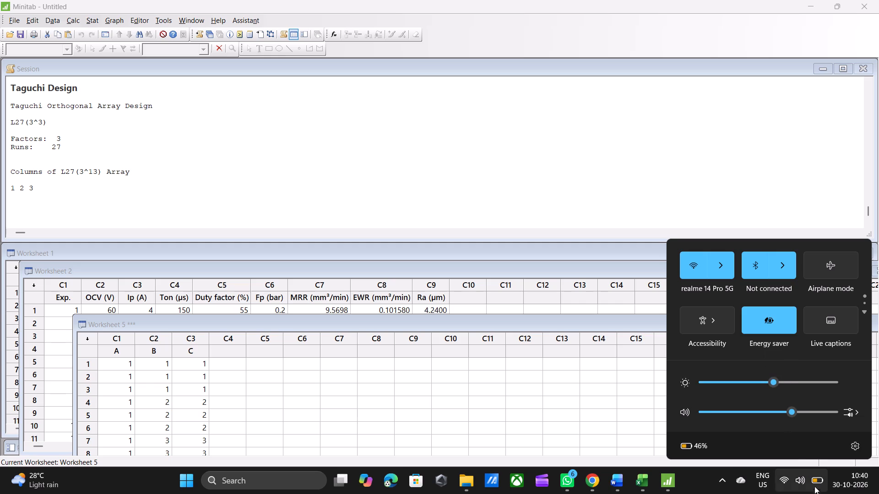
left_click(816, 489)
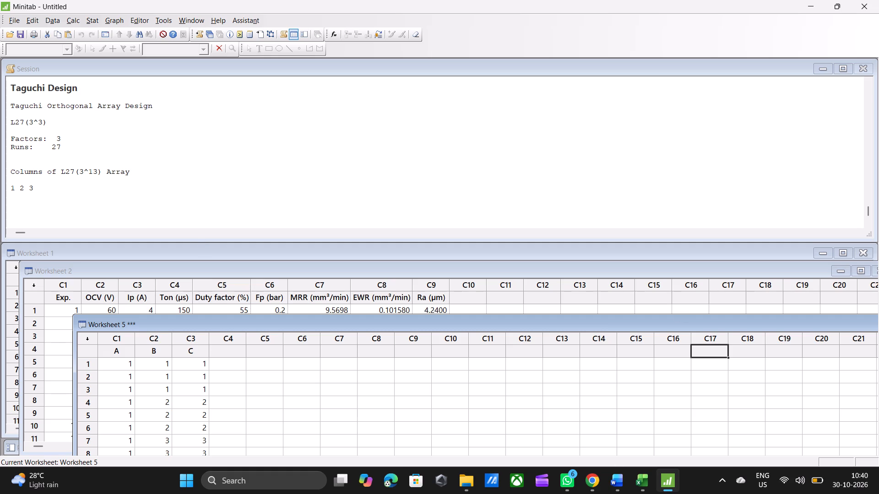
Close the Worksheet 5 Taguchi design worksheet without saving it.
left_click_drag(727, 322, 658, 301)
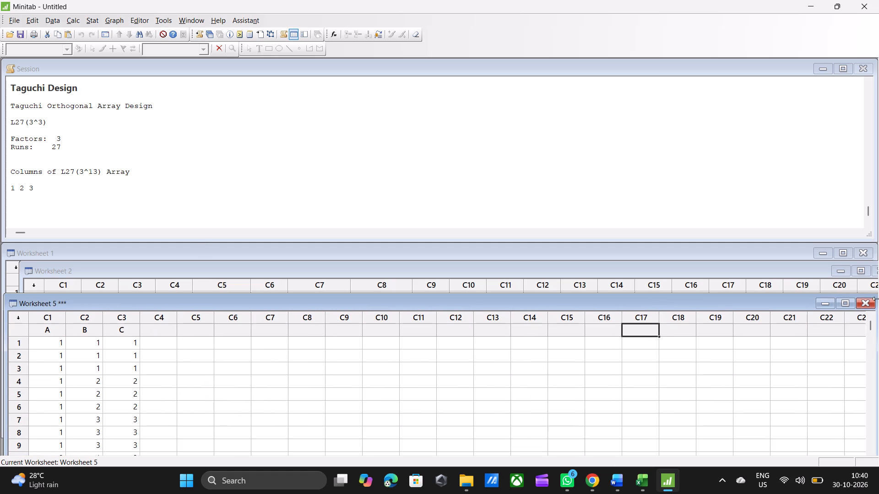
left_click(871, 301)
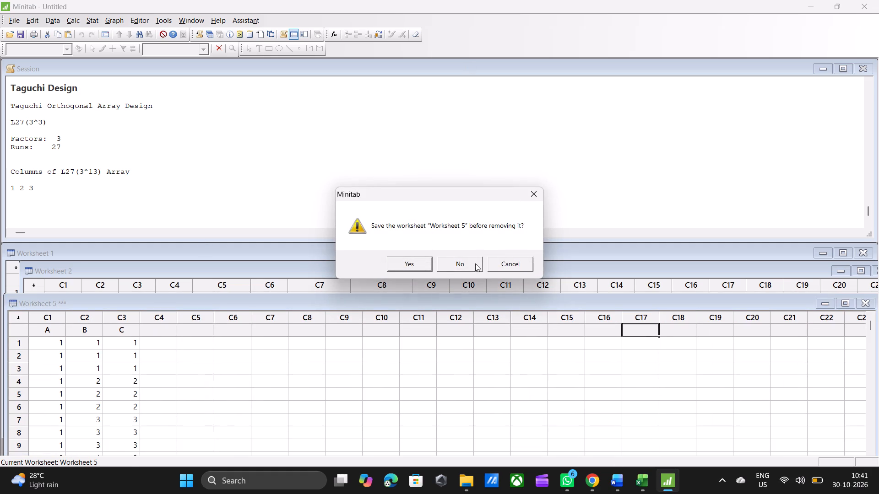
left_click(449, 263)
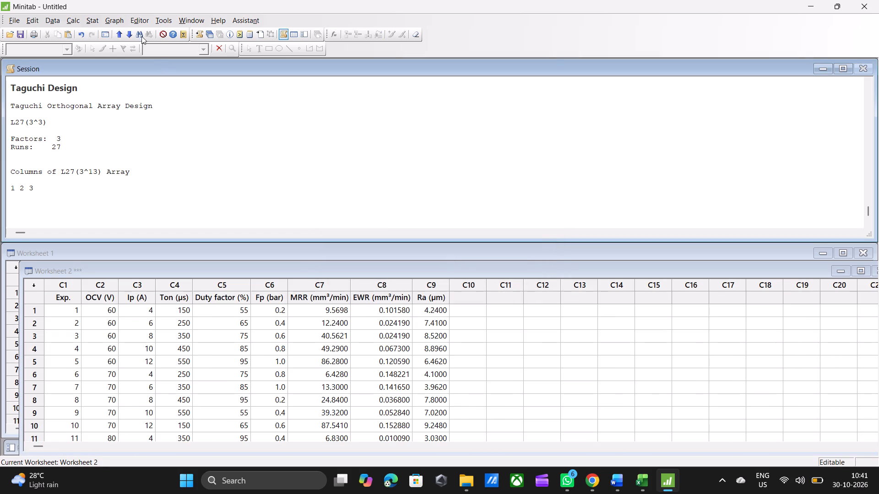
Start a new 3-level, three-factor Taguchi design and open the name of factor A for editing in its factor settings.
left_click(100, 21)
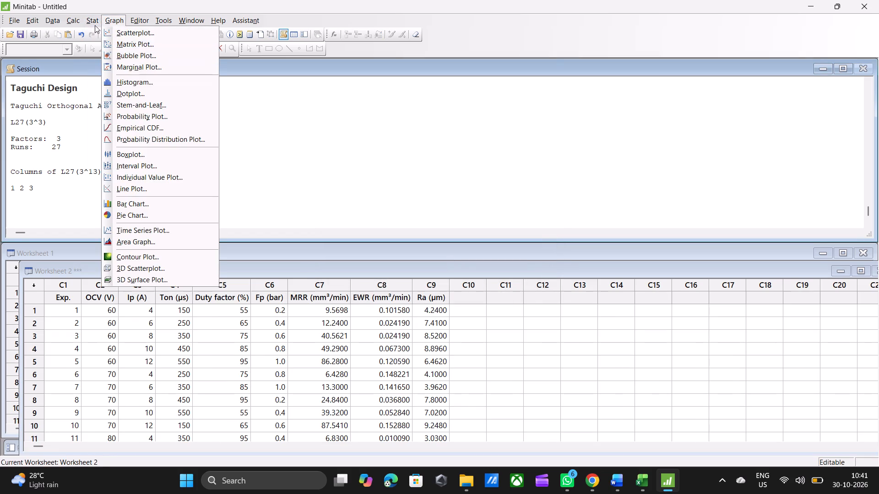
left_click(110, 61)
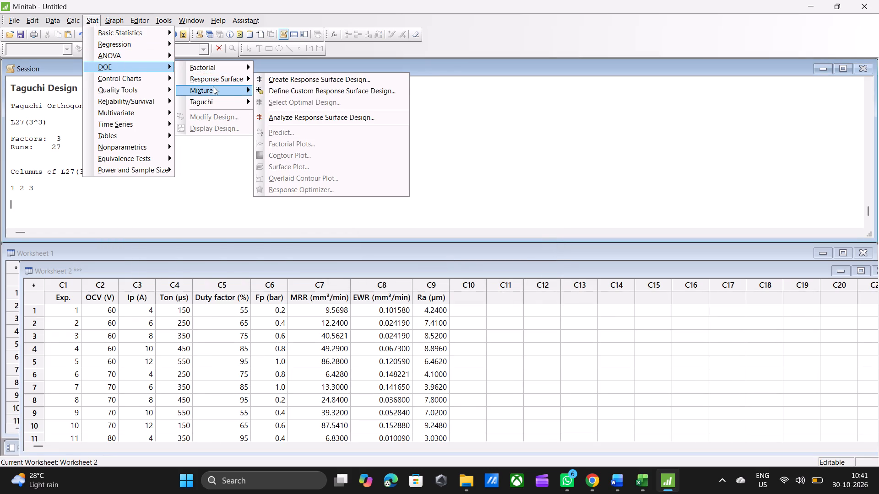
left_click(217, 102)
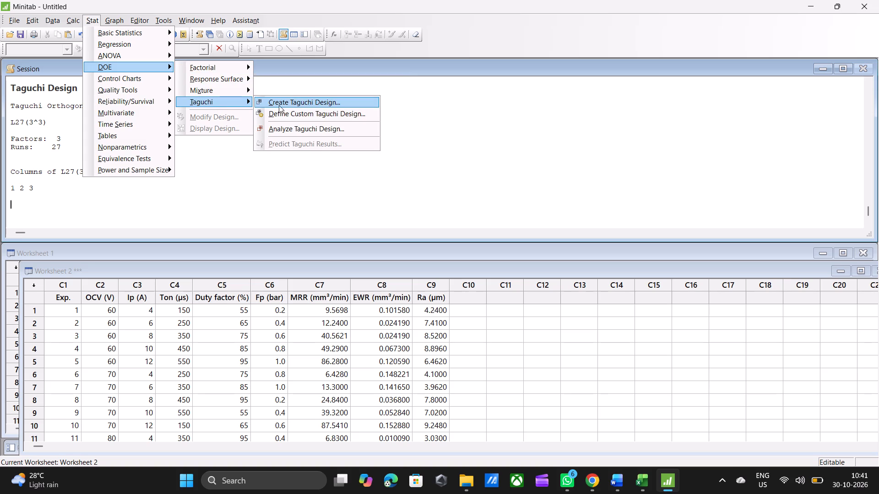
left_click(282, 104)
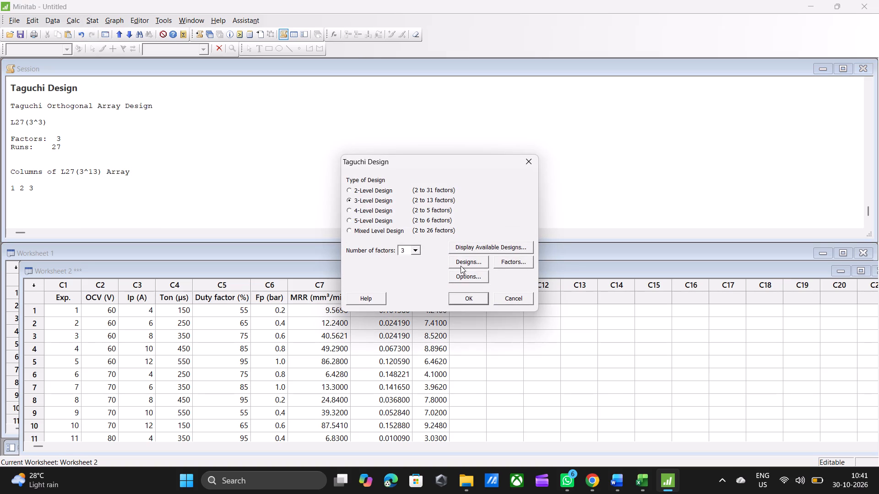
left_click(505, 261)
left_click(372, 215)
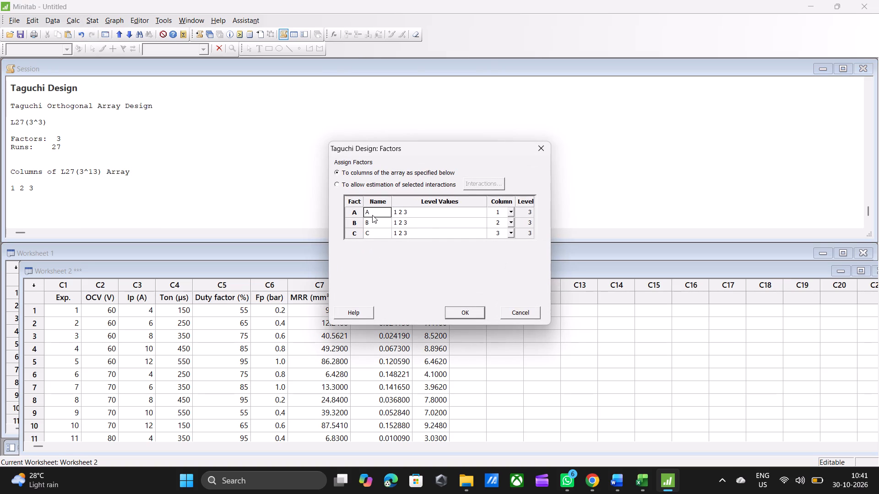
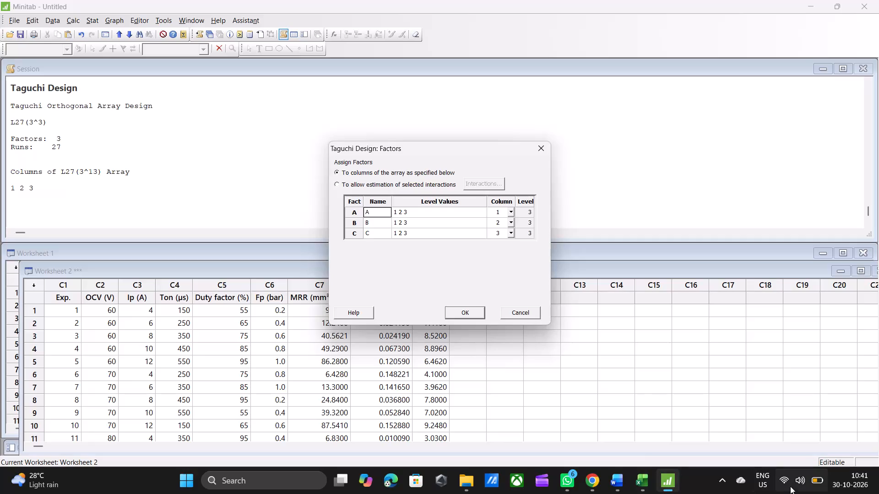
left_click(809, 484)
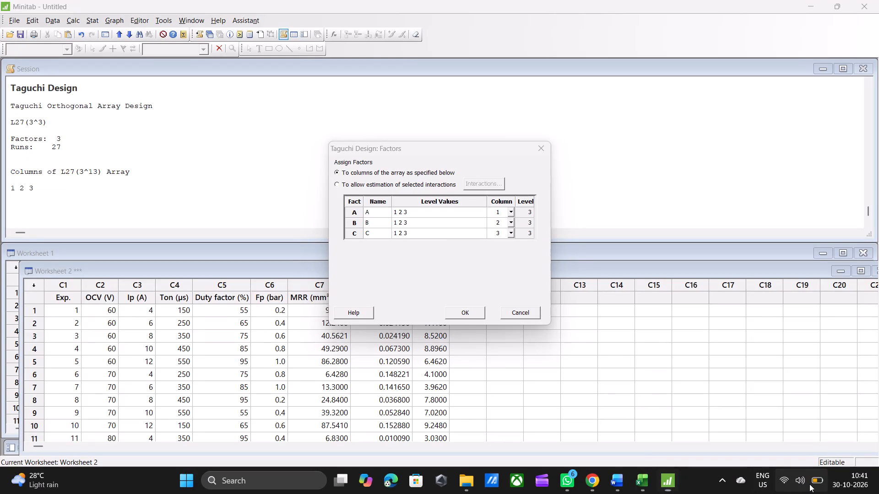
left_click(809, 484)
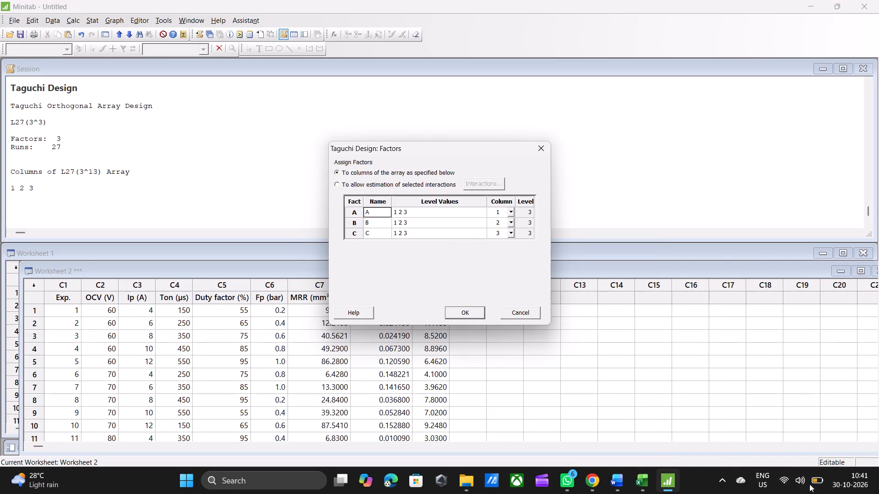
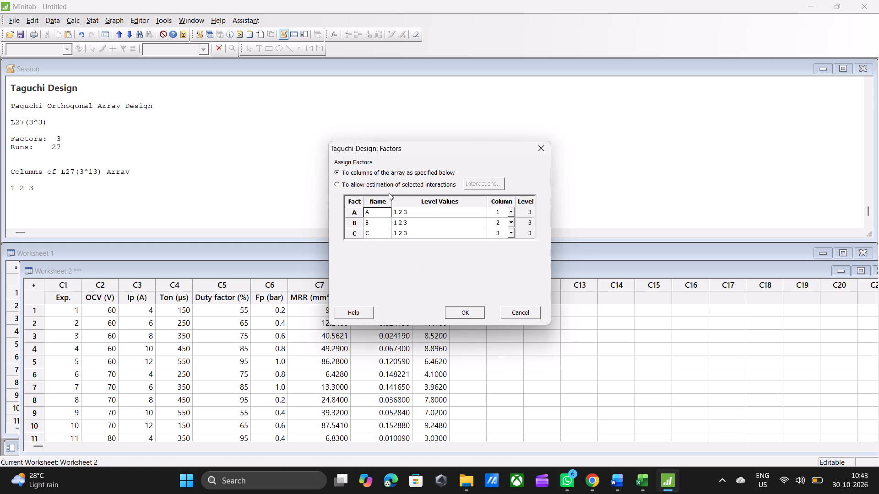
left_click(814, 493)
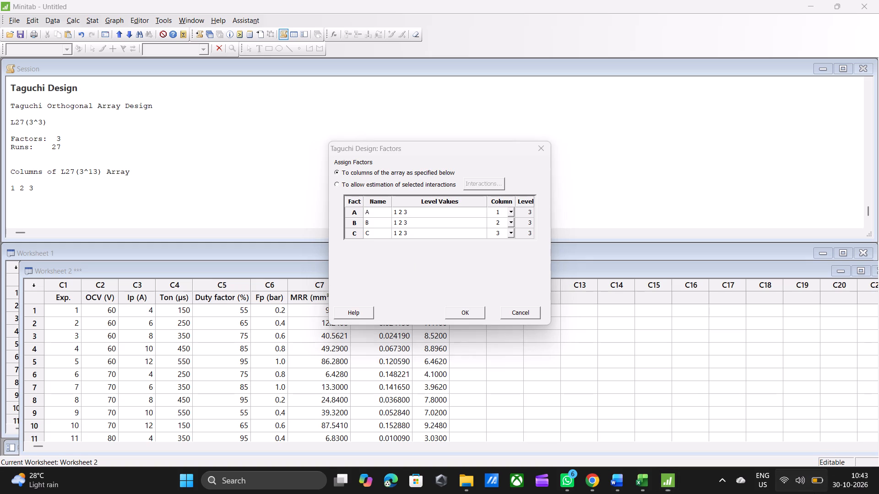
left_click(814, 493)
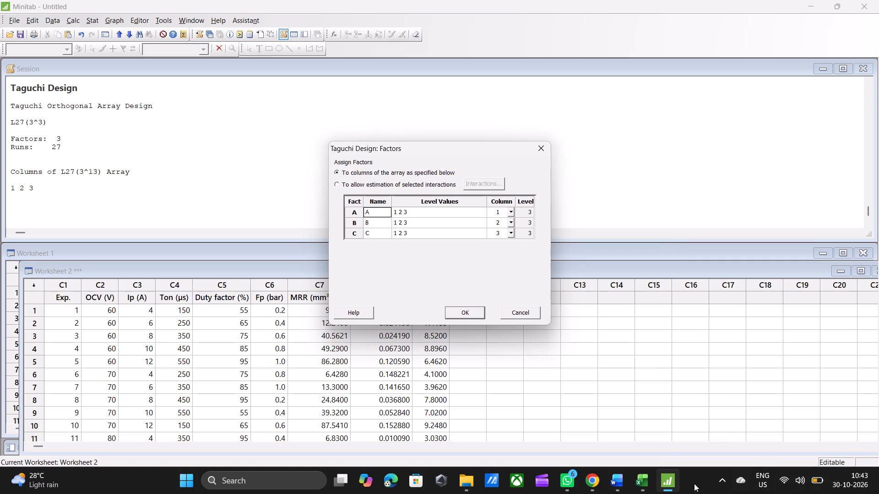
Switch to Google Chrome and open a new tab beside the Minitab downloads page.
left_click(596, 483)
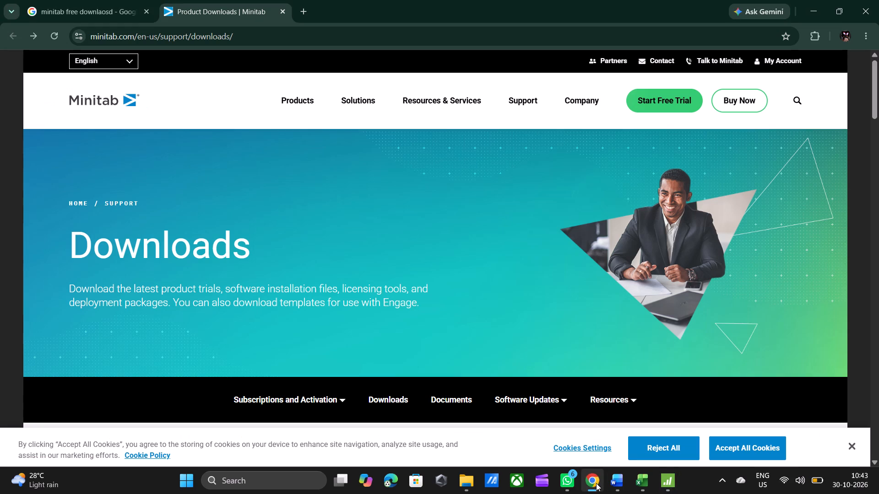
left_click(303, 3)
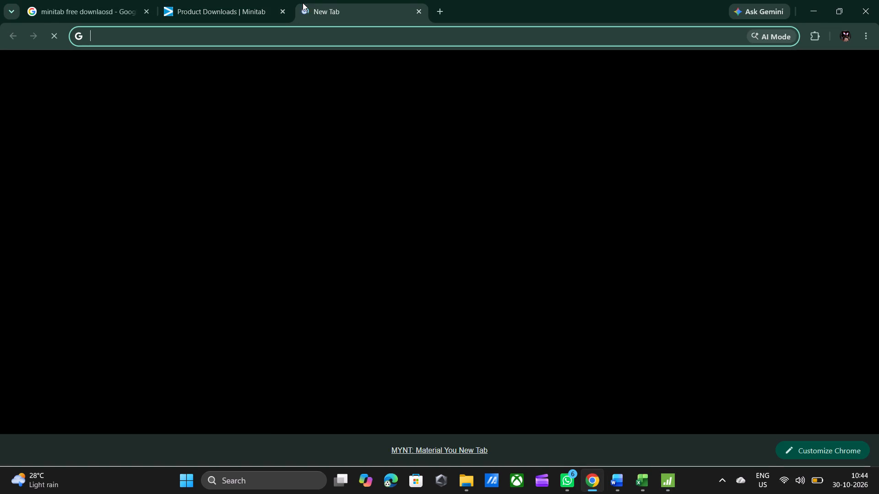
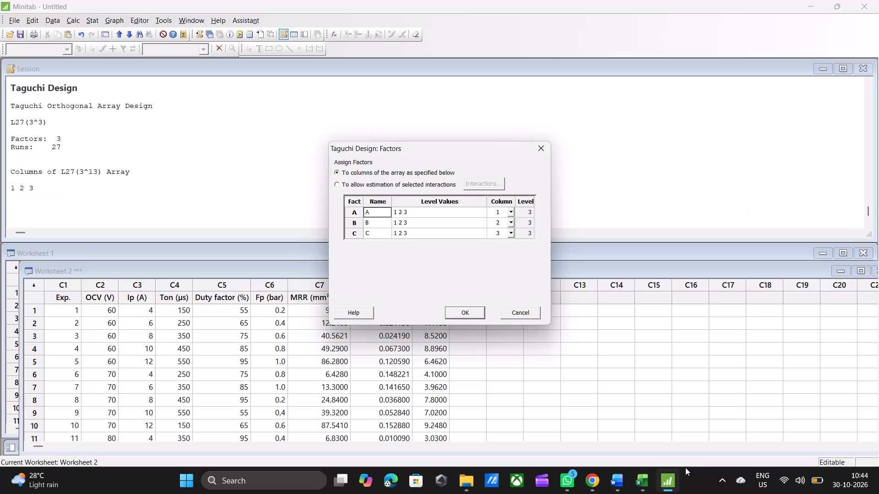
left_click(581, 483)
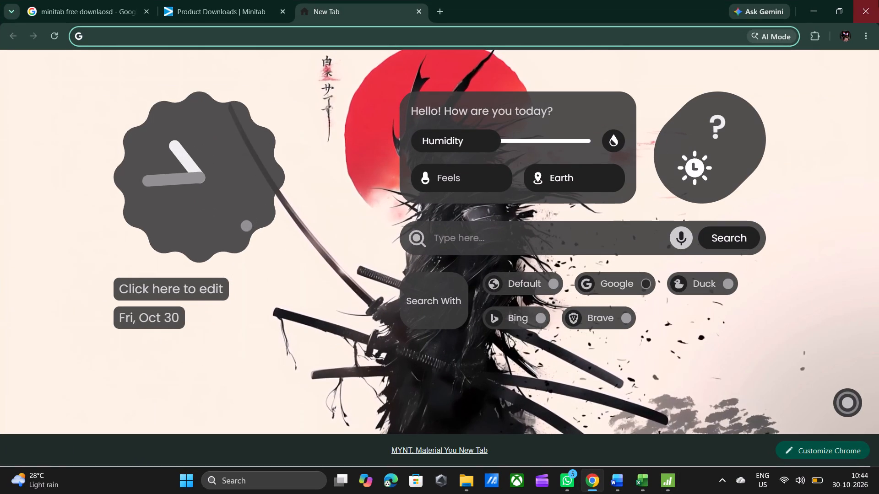
left_click(496, 245)
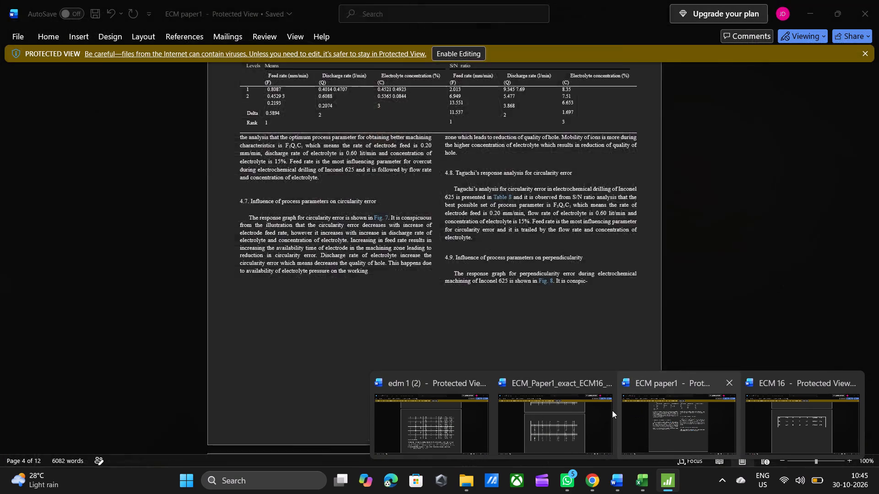
left_click(442, 424)
scroll(476, 193, "up", 4)
scroll(476, 193, "down", 6)
scroll(476, 193, "up", 2)
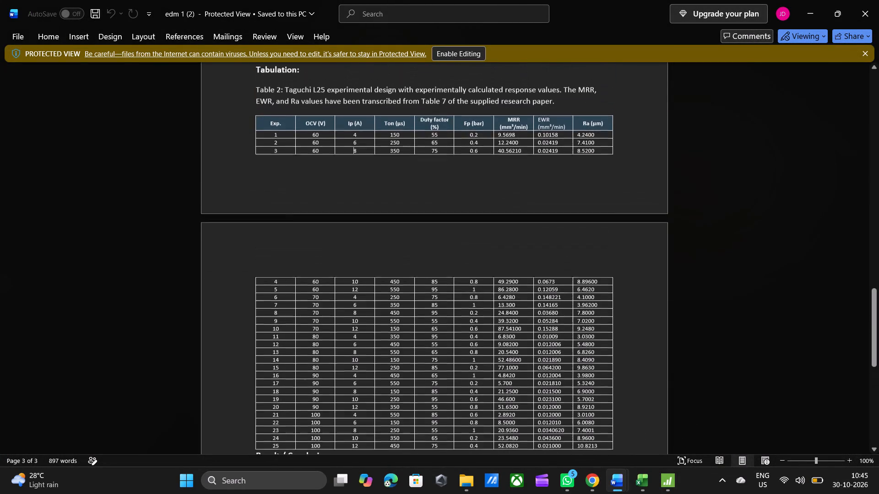
key("alt+Tab")
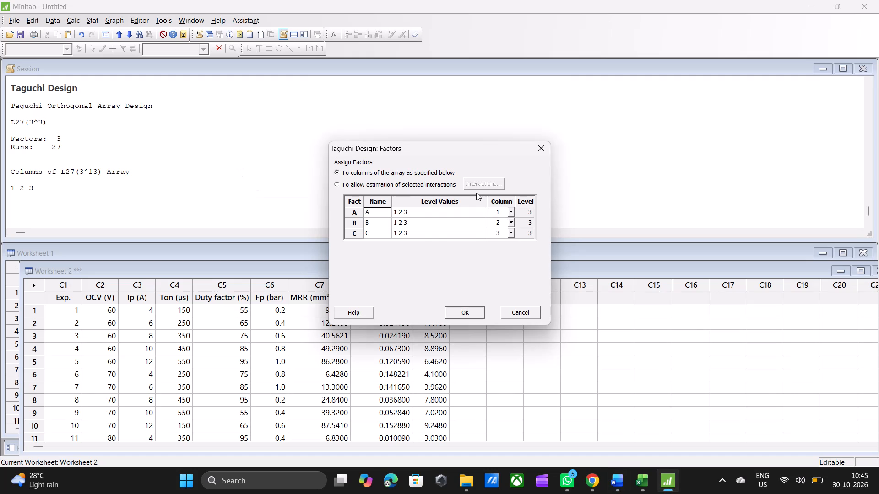
left_click(463, 314)
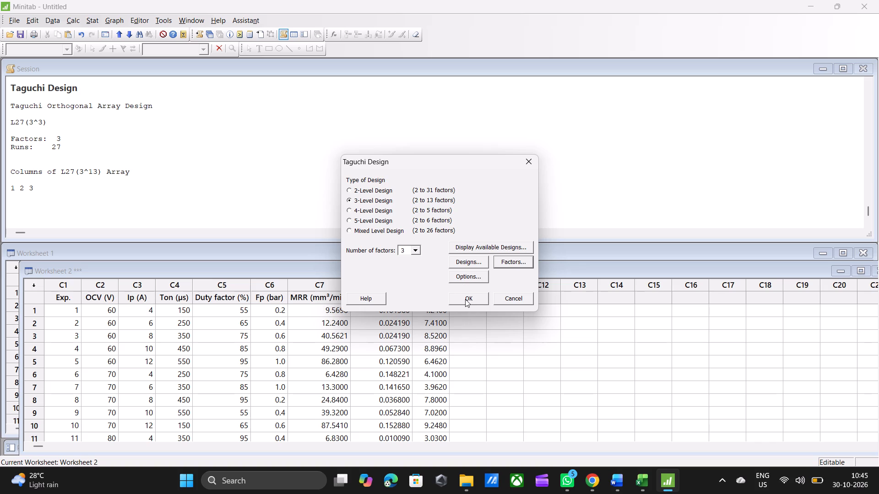
left_click_drag(358, 158, 383, 100)
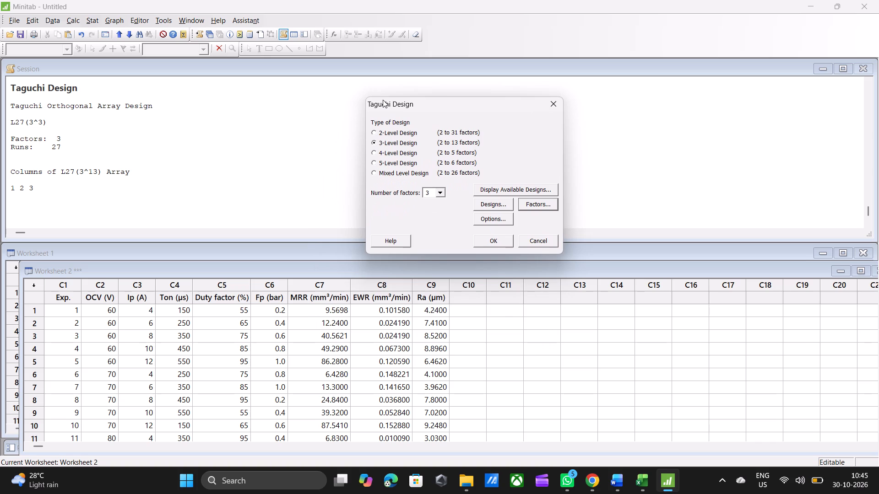
left_click(439, 188)
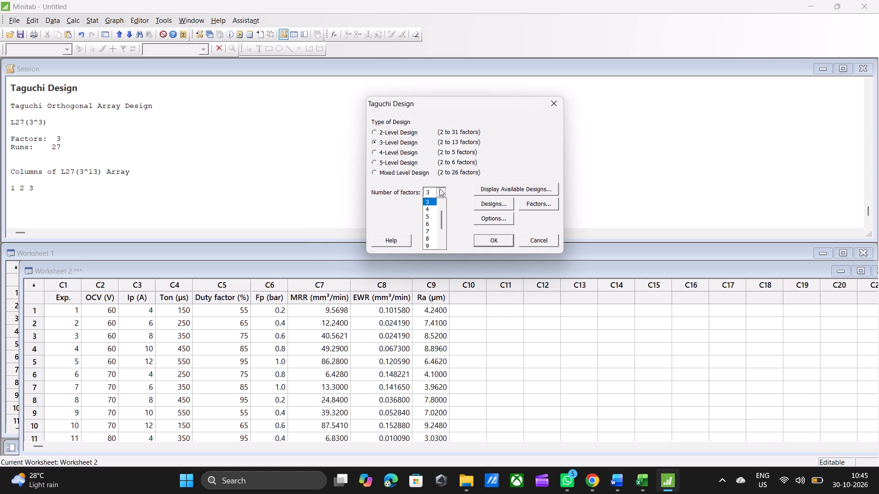
left_click(431, 217)
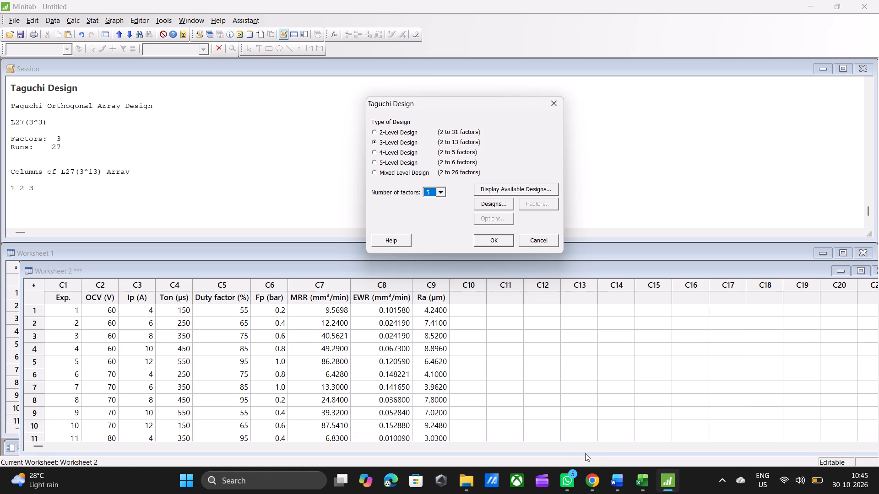
Check the process parameter levels in the Word document and create a 5-level L25 Taguchi design with five factors in Minitab.
left_click(452, 427)
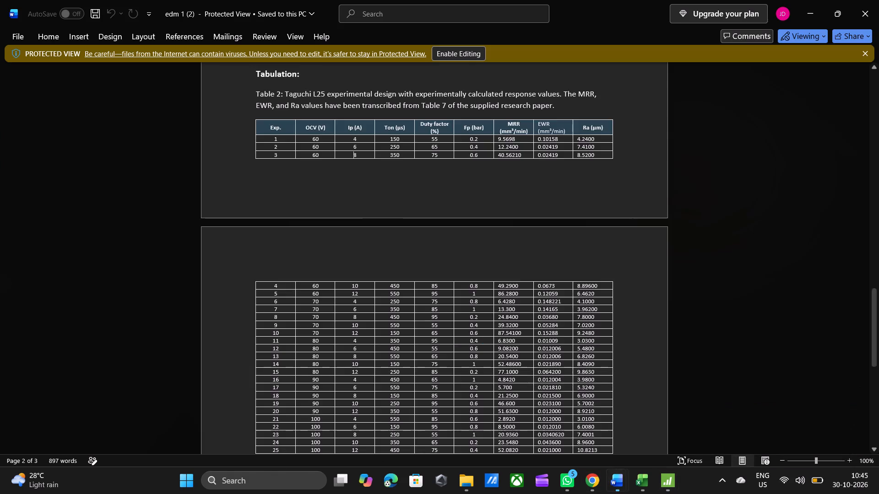
scroll(368, 236, "up", 5)
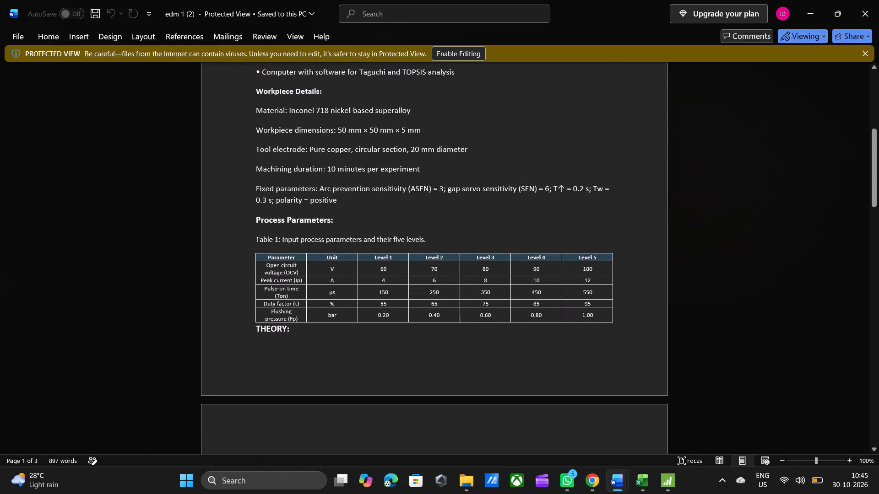
key("alt+Tab")
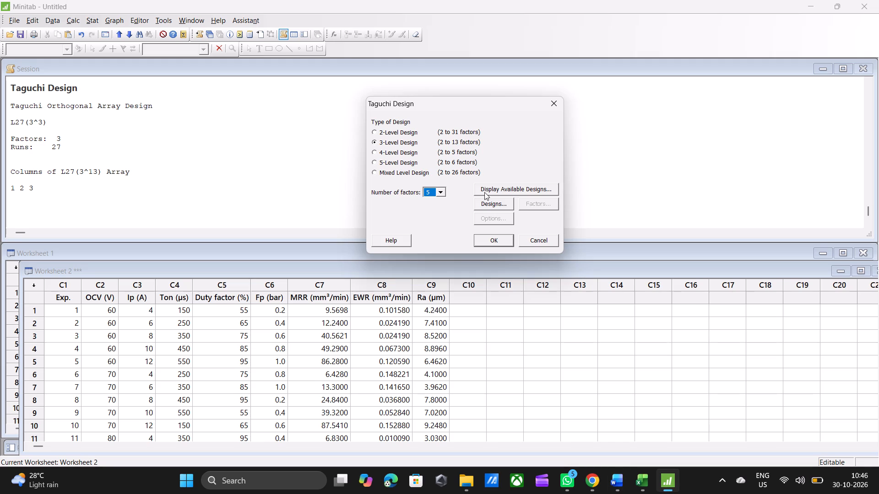
left_click(394, 164)
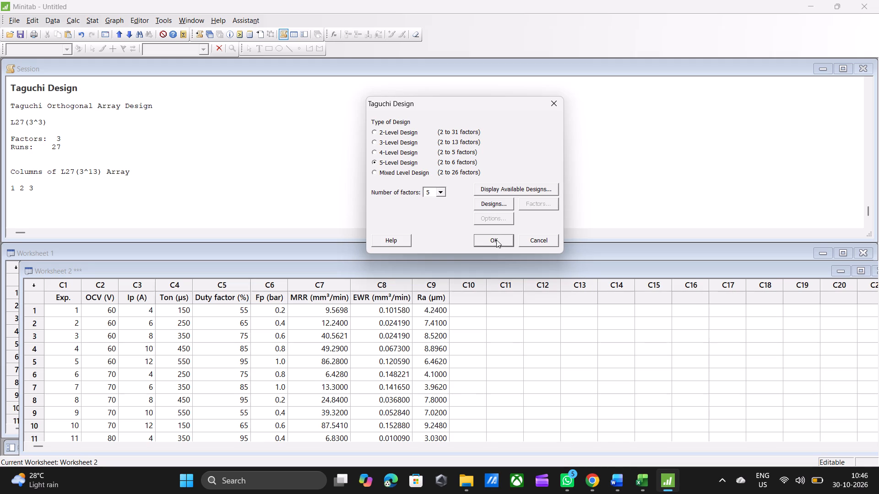
left_click(496, 240)
left_click(495, 206)
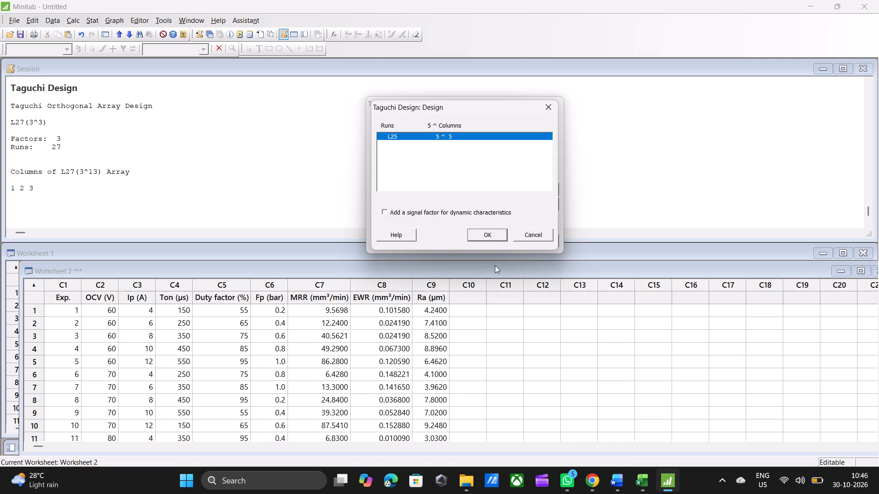
left_click(489, 237)
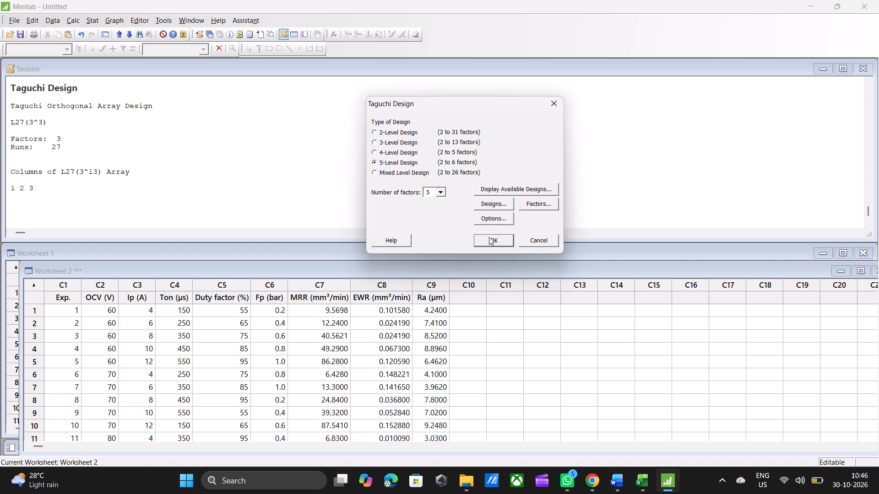
left_click(492, 239)
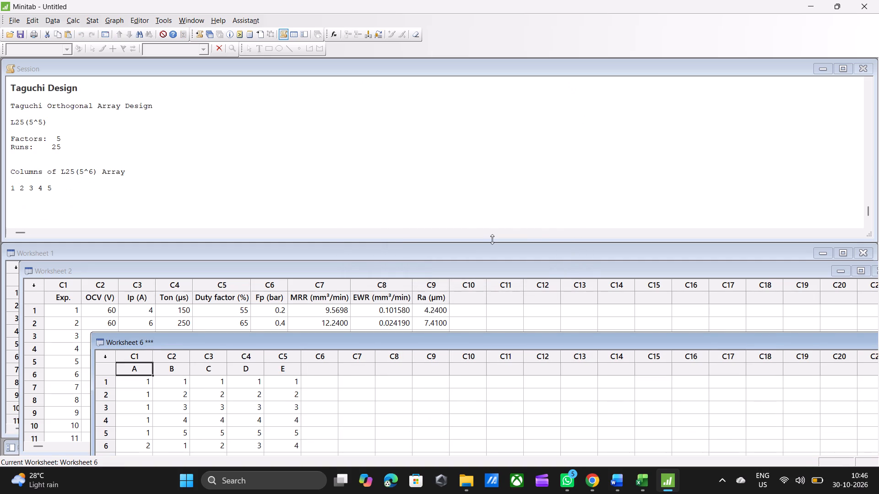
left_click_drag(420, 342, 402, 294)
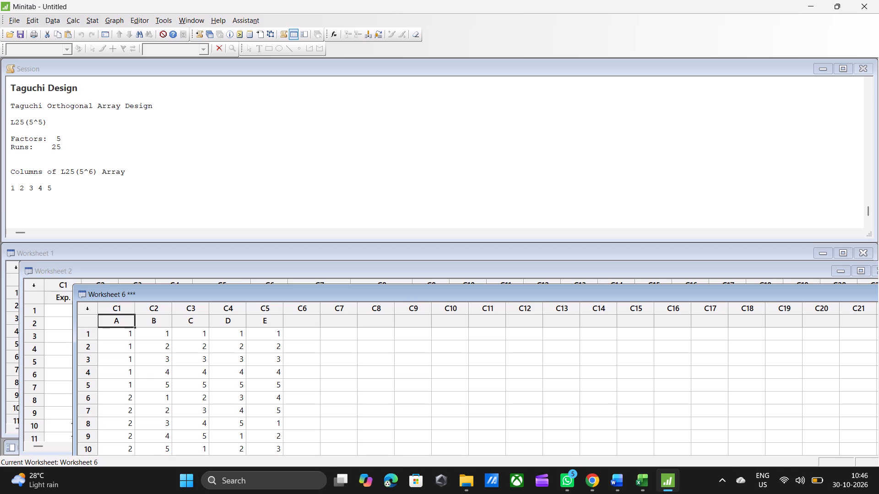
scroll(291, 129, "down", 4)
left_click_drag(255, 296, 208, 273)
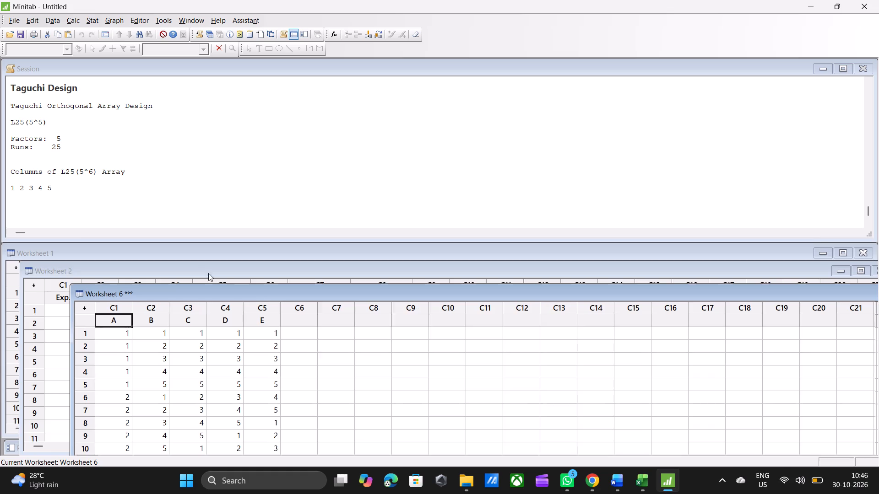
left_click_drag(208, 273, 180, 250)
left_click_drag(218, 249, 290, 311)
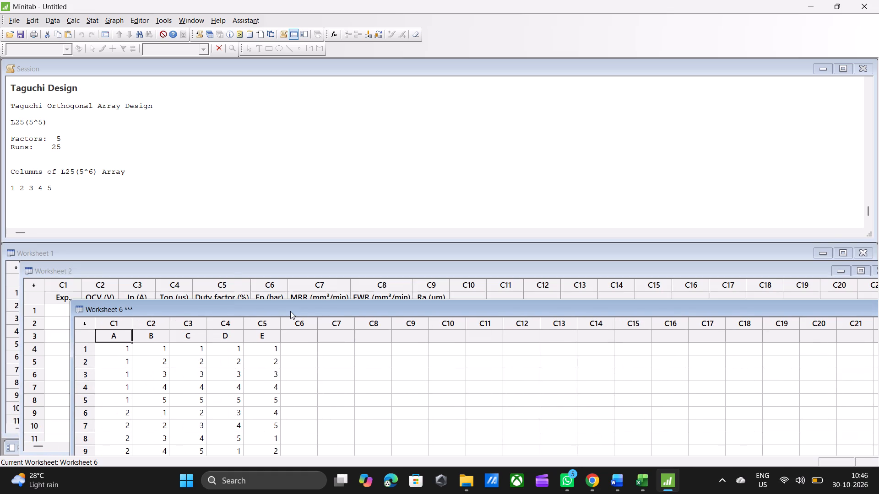
Start Analyze Taguchi Design on Worksheet 2 and define OCV, Ip, Ton, Duty factor and Fp as its factors, without a signal factor.
left_click(196, 266)
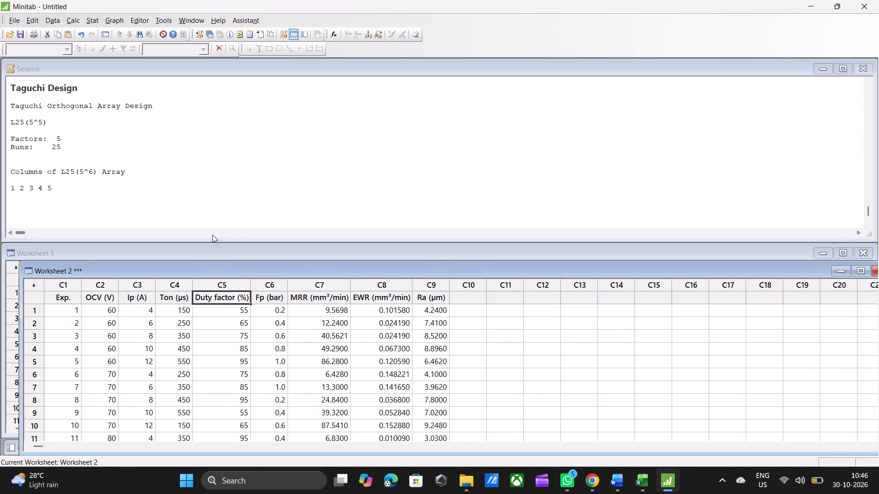
left_click(93, 17)
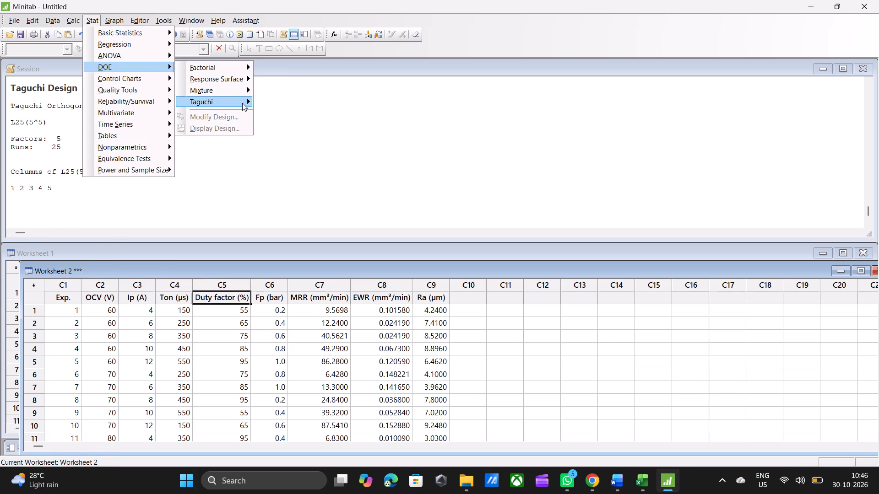
left_click(309, 132)
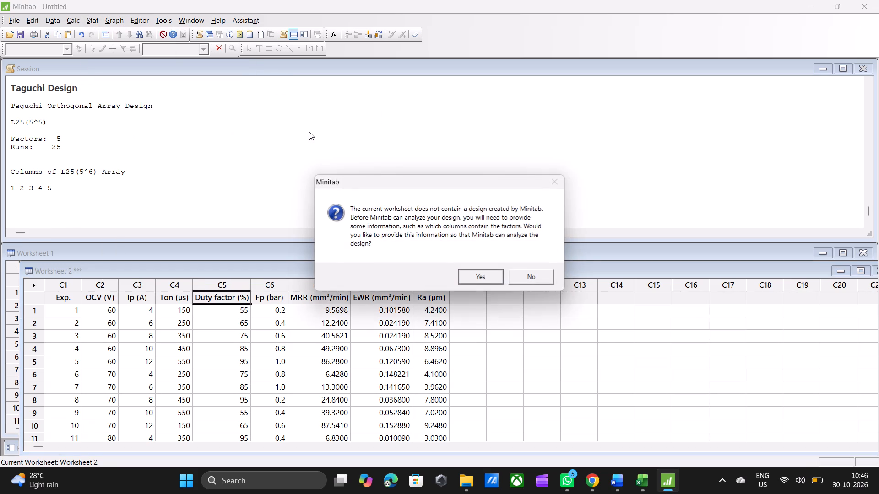
left_click(487, 277)
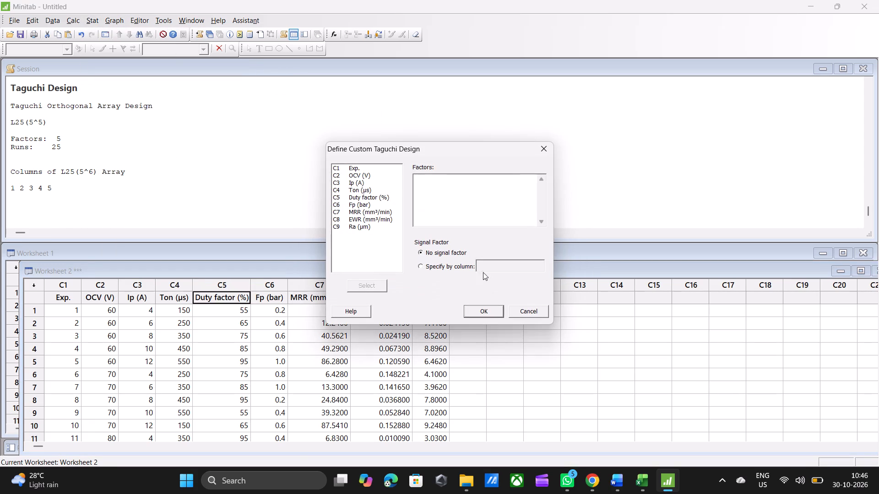
left_click(351, 176)
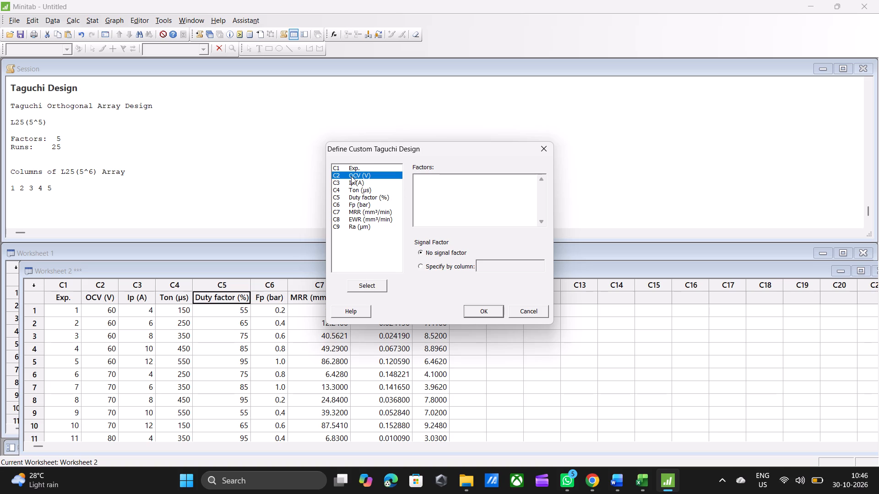
key("Return")
left_click(497, 264)
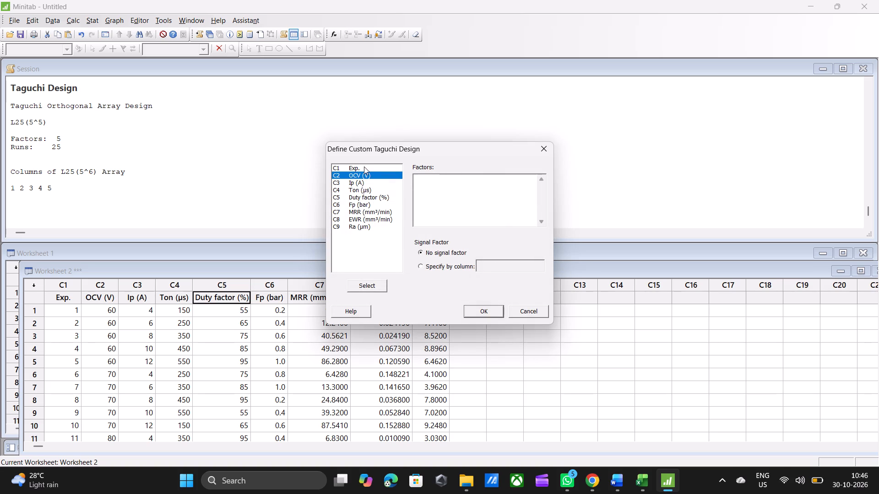
double_click(367, 176)
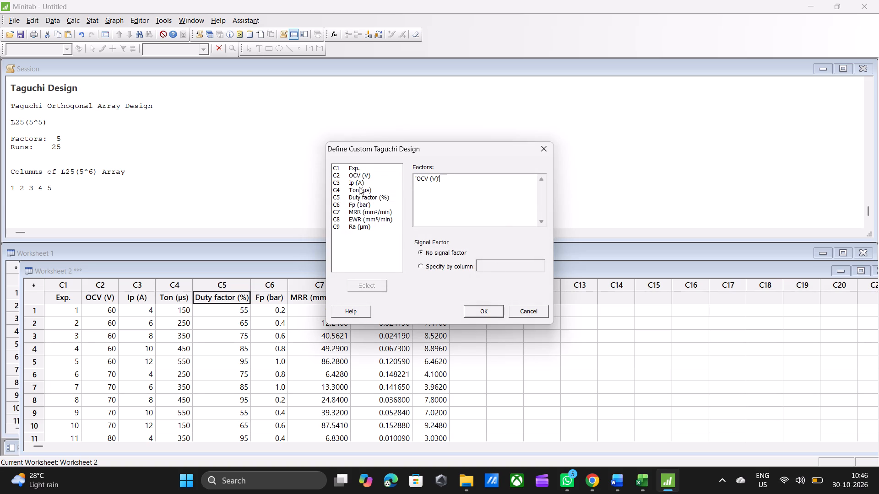
double_click(358, 184)
double_click(368, 191)
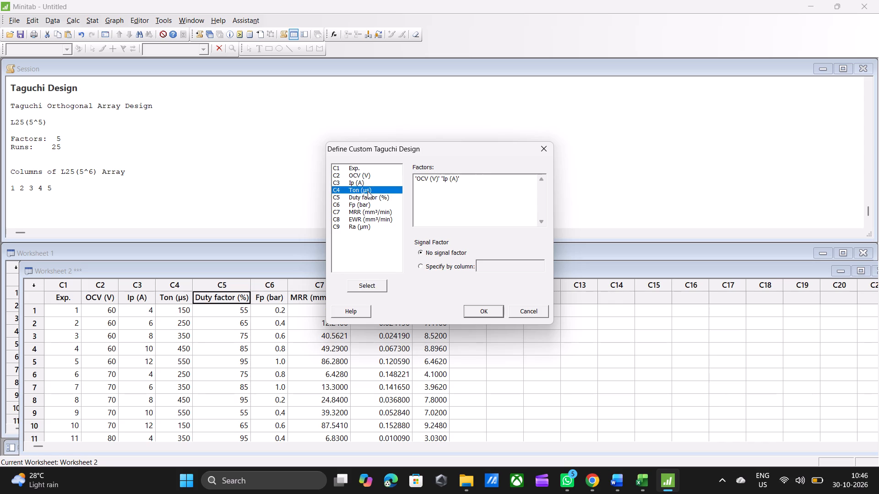
double_click(380, 196)
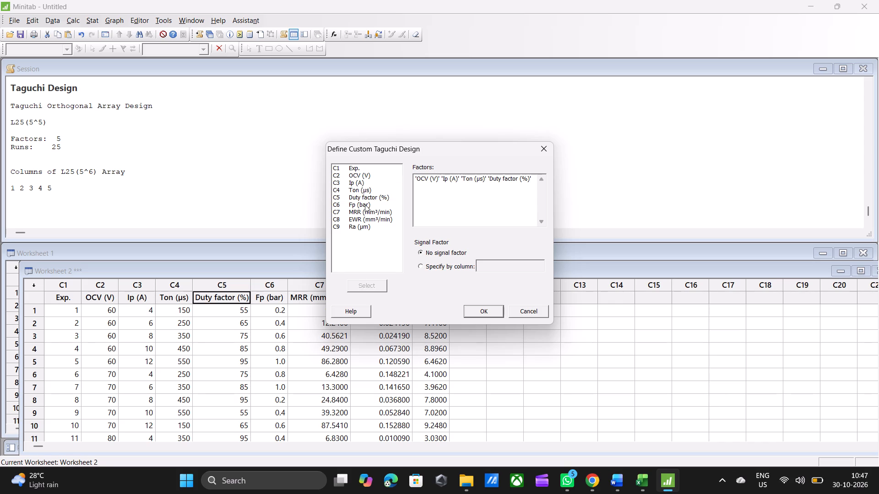
double_click(362, 206)
left_click(486, 315)
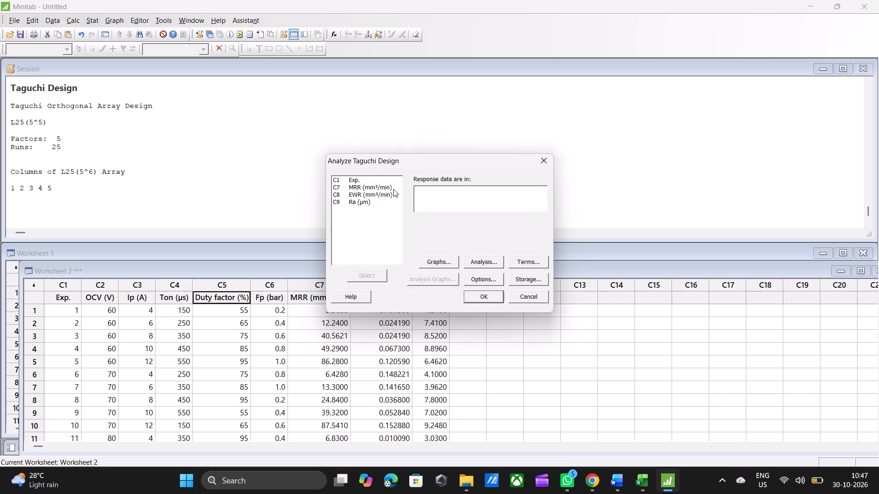
Set MRR (mm³/min) as the response data, keeping the main effects plots for signal to noise ratios and means.
left_click(374, 190)
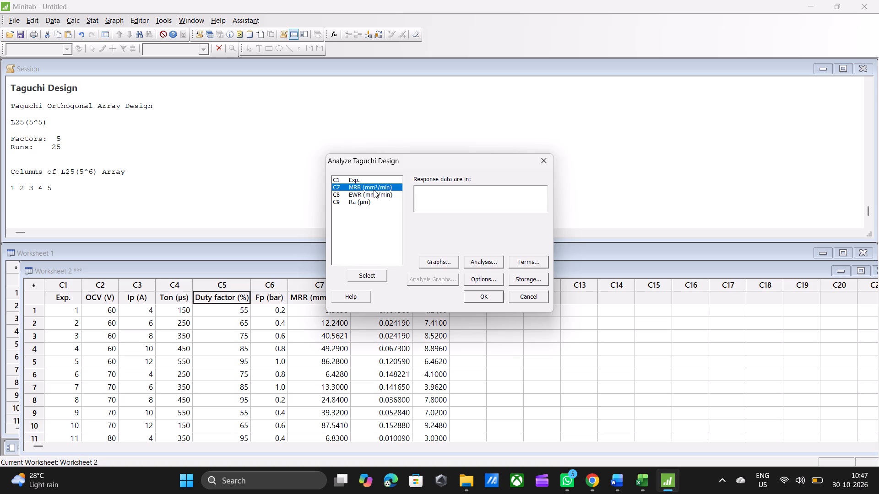
double_click(374, 190)
left_click(444, 261)
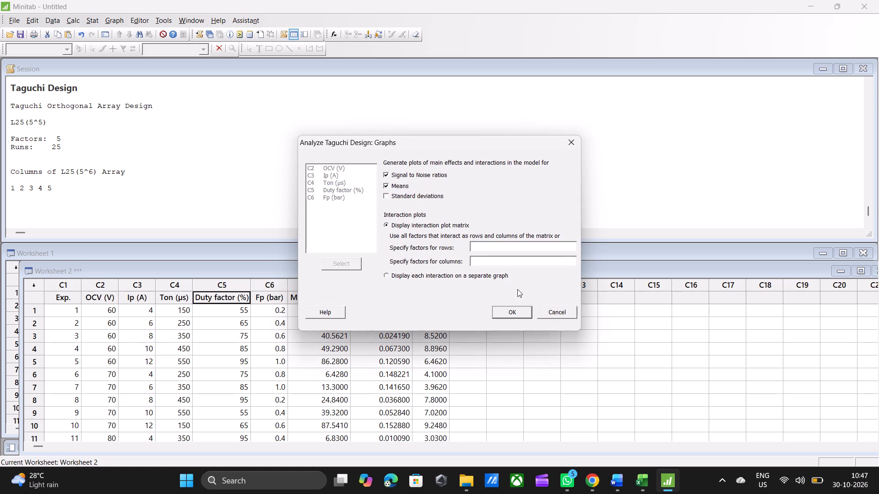
left_click(525, 313)
Add linear model fits for signal to noise ratios and means to the Taguchi analysis.
left_click(492, 263)
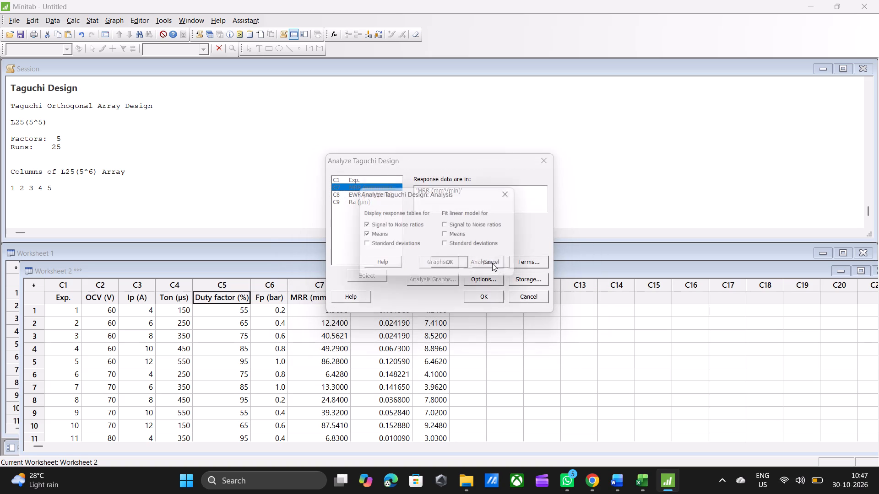
left_click(453, 222)
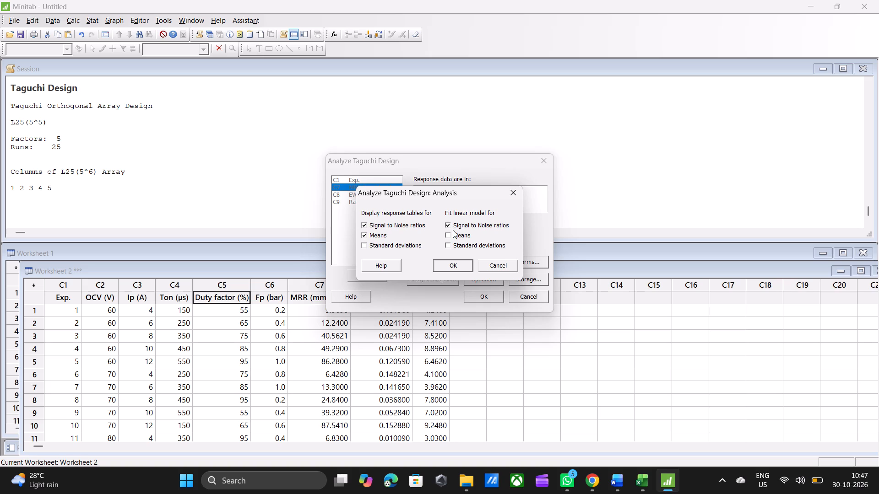
left_click(454, 243)
left_click(452, 243)
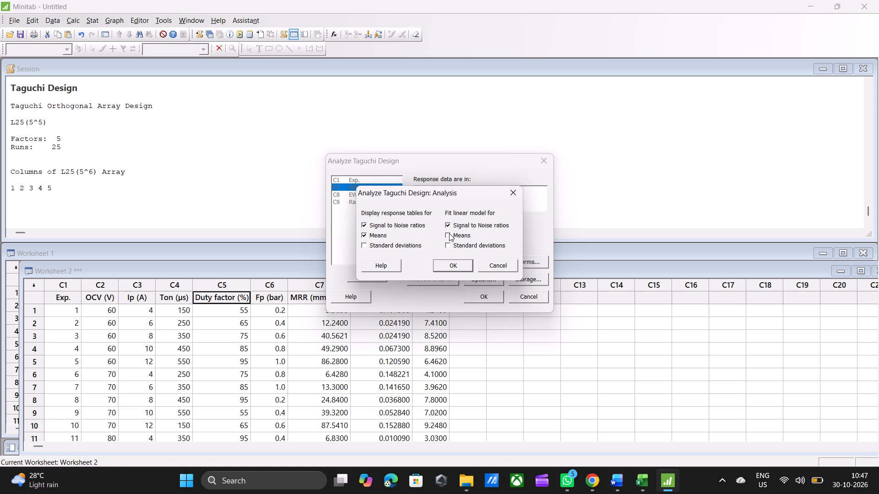
left_click(448, 231)
left_click(464, 264)
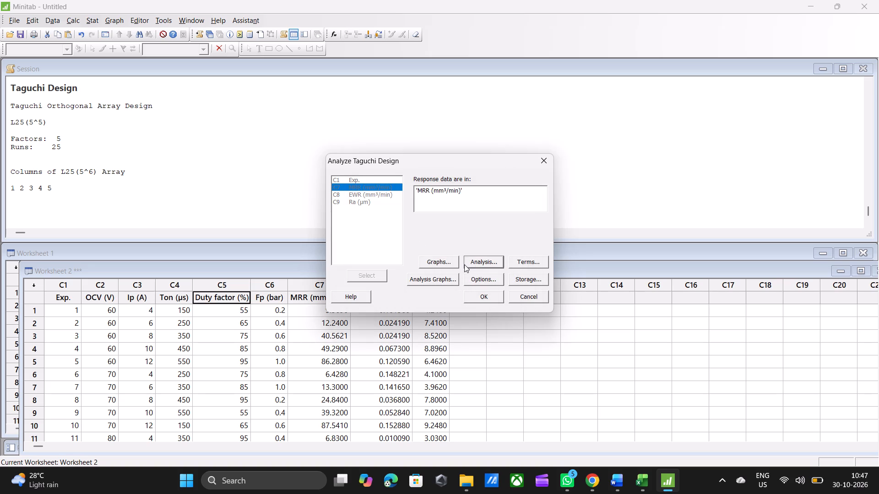
Request individual histogram, normal, residuals versus fits and residuals versus order plots, and run the MRR analysis.
left_click(447, 281)
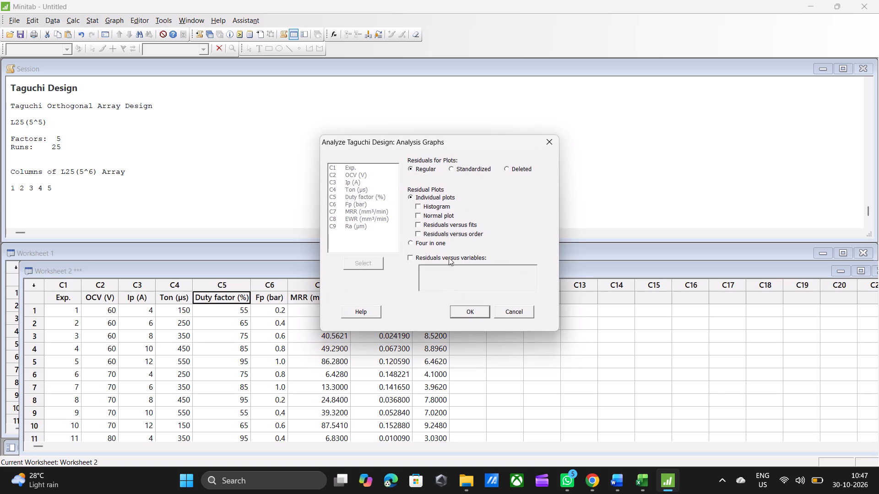
left_click(419, 206)
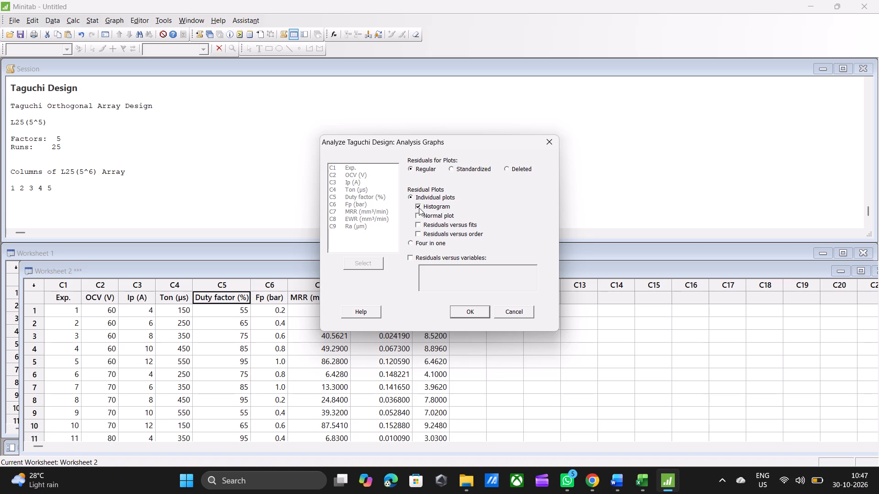
left_click(419, 216)
left_click(419, 227)
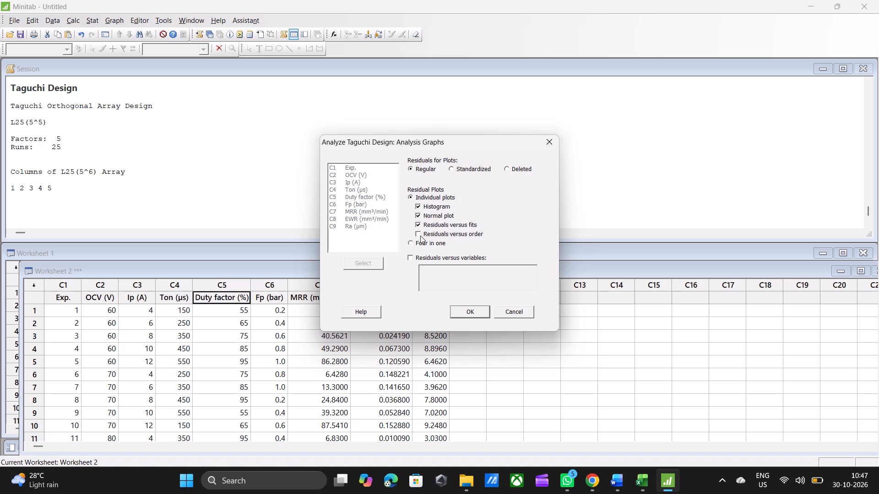
left_click(420, 237)
left_click(477, 306)
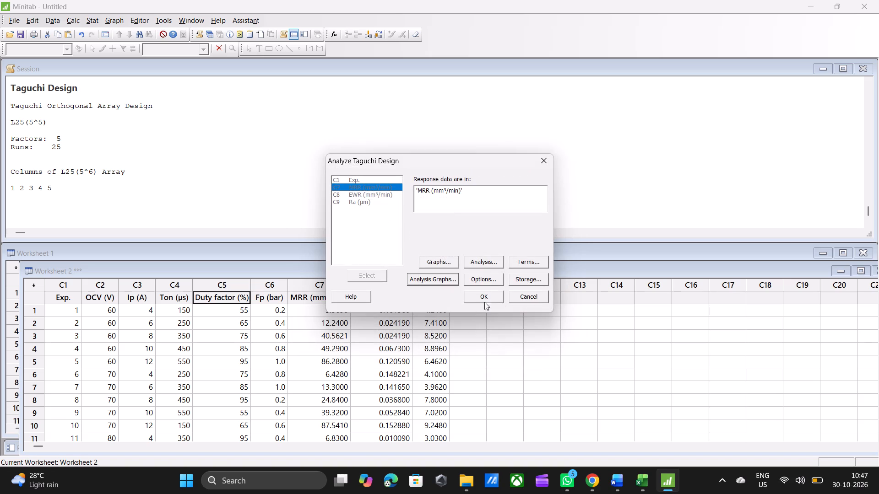
left_click(491, 297)
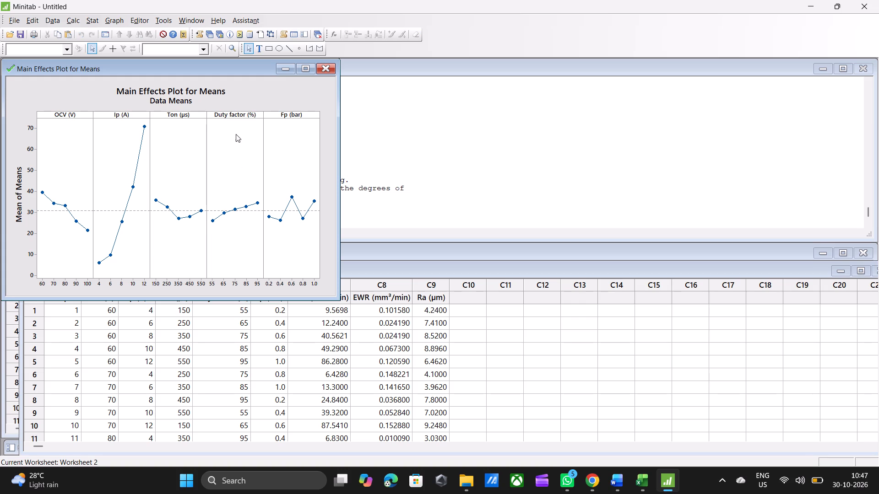
left_click_drag(204, 70, 381, 135)
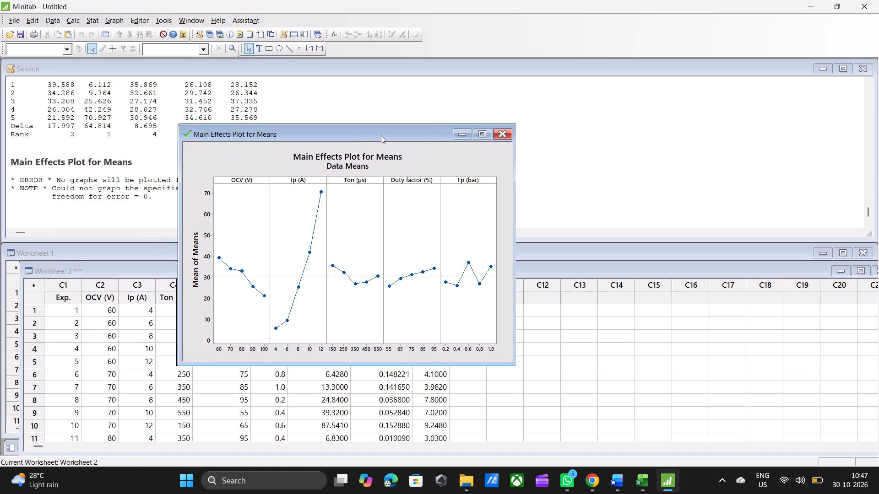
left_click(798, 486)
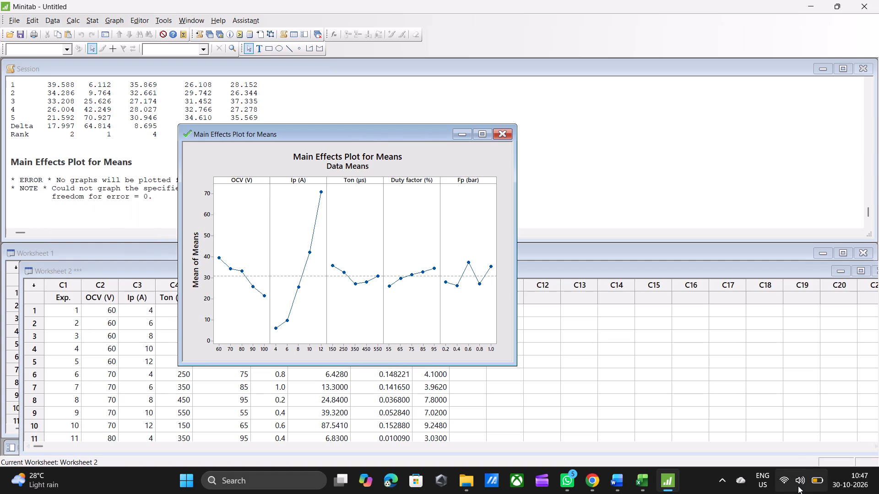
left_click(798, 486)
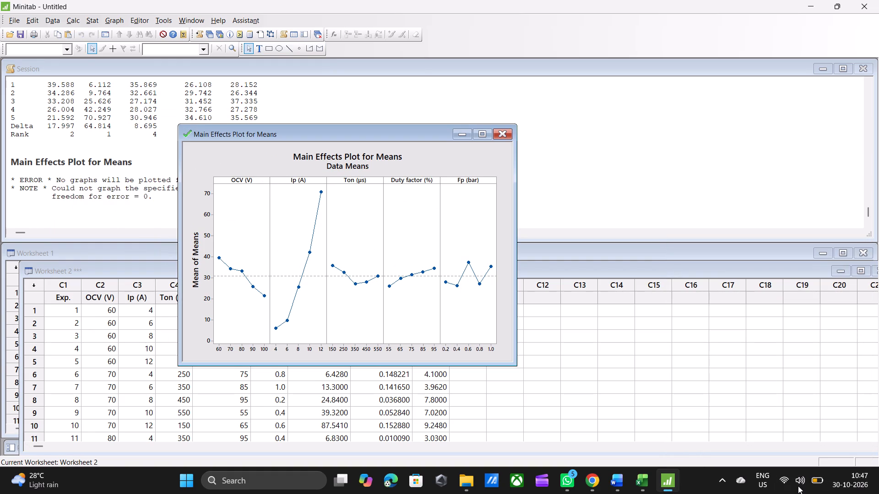
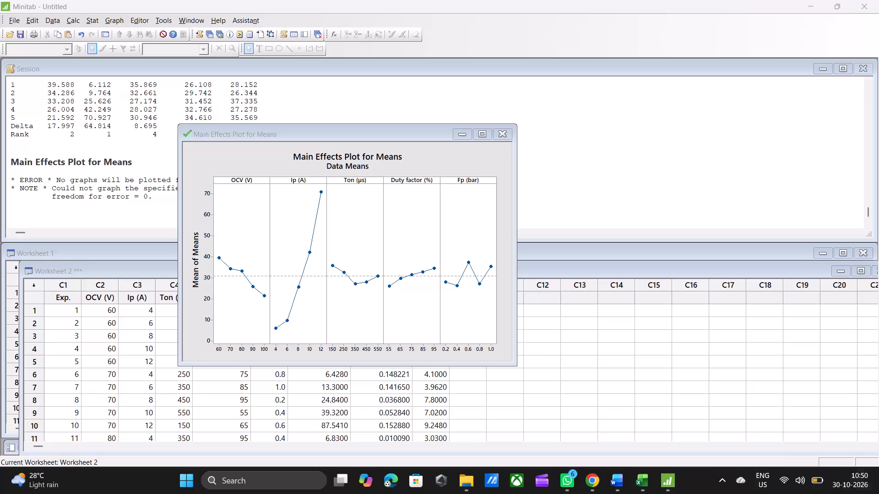
Open the Windows quick settings for network, volume and battery.
left_click(801, 467)
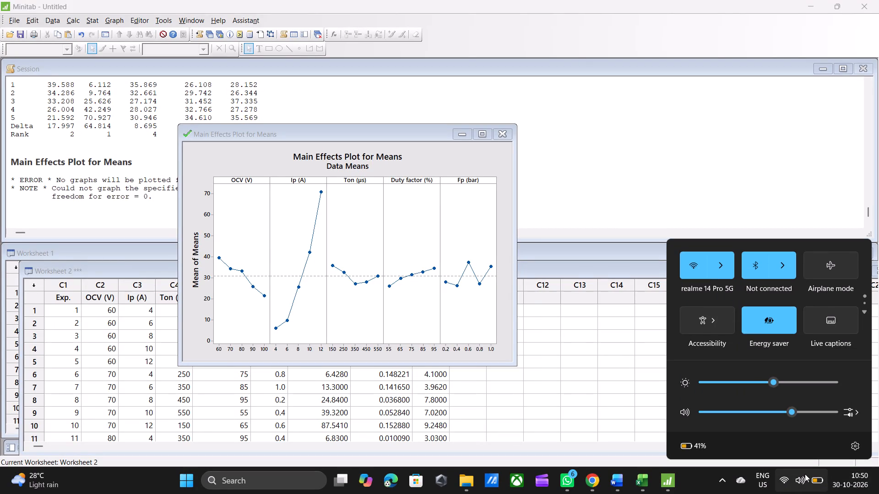
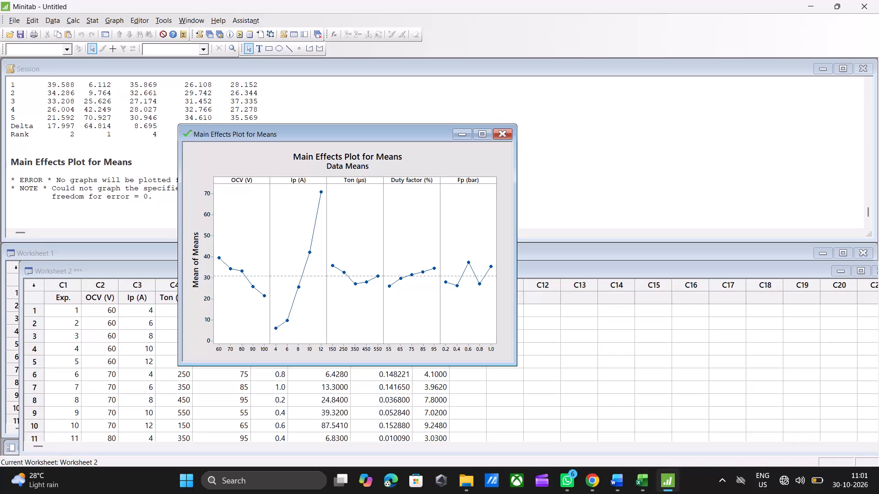
Open the Windows quick settings to check the network, sound and battery status.
left_click(792, 483)
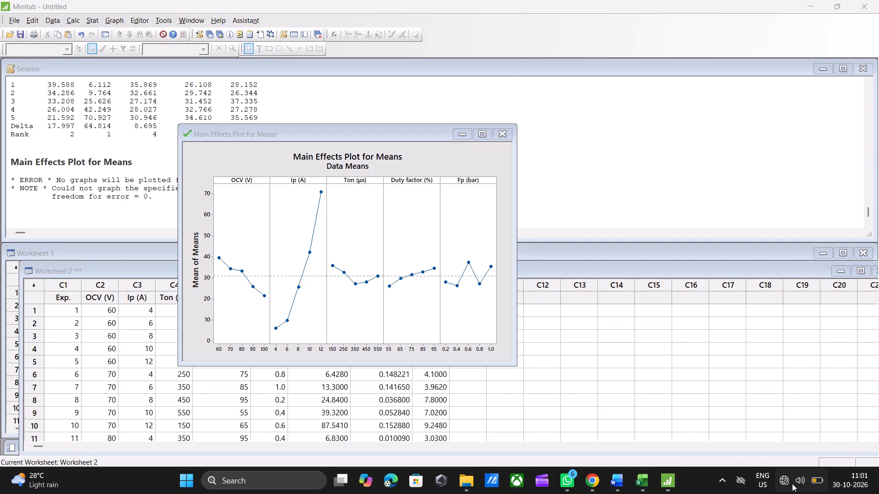
left_click(792, 483)
left_click(820, 482)
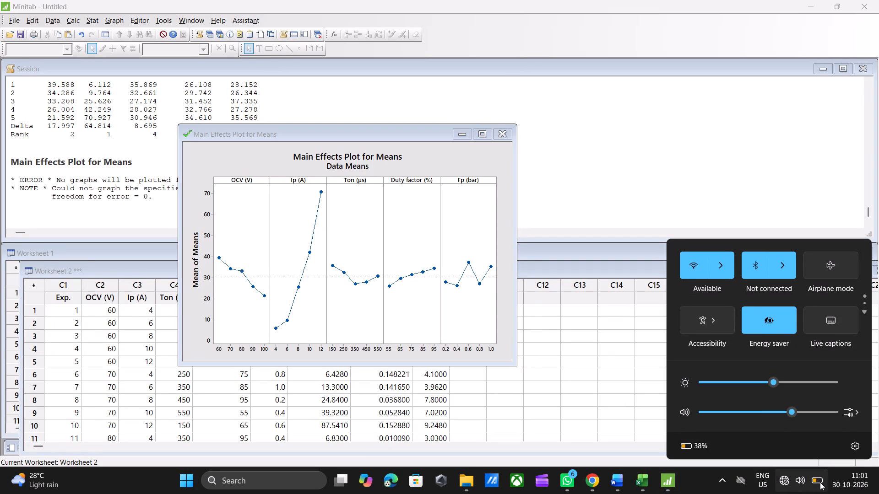
Dismiss the system quick settings and move the Main Effects Plot for Means window clear of the session output and Worksheet 2 data.
left_click(820, 482)
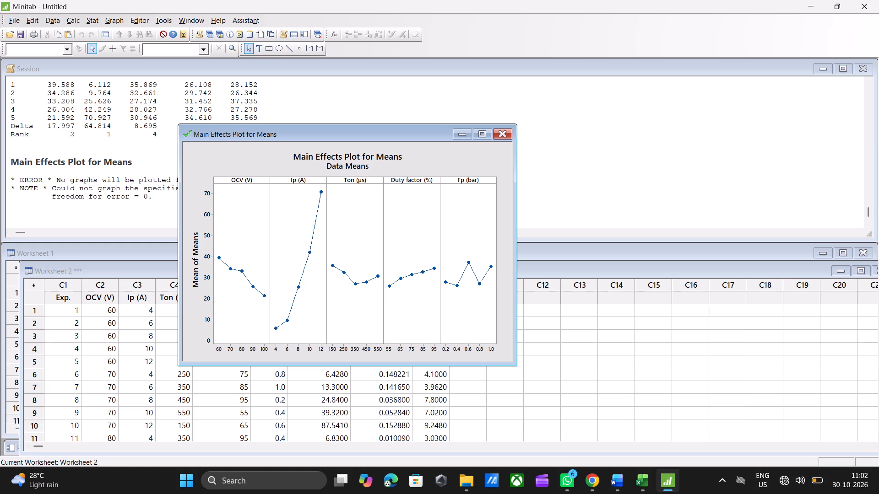
left_click_drag(408, 133, 510, 95)
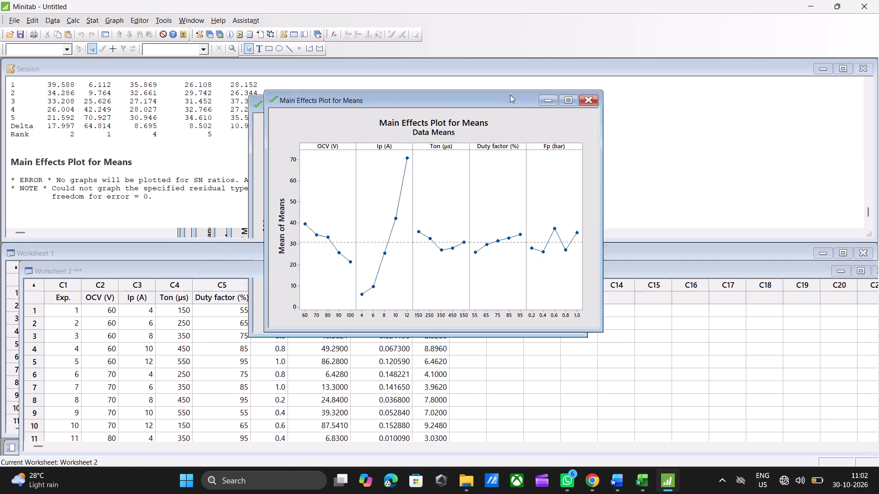
left_click_drag(510, 95, 745, 58)
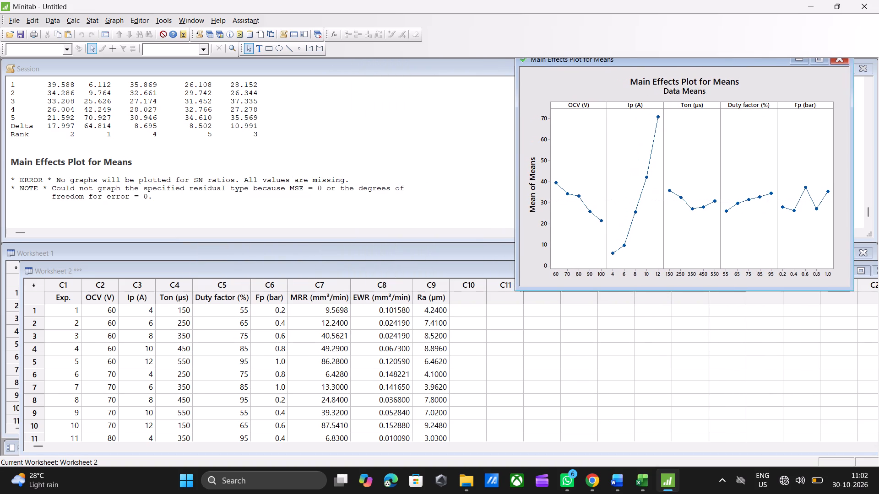
Review the session output of the MRR Taguchi analysis, including its notes and the response tables for signal to noise ratios and means.
scroll(253, 139, "up", 14)
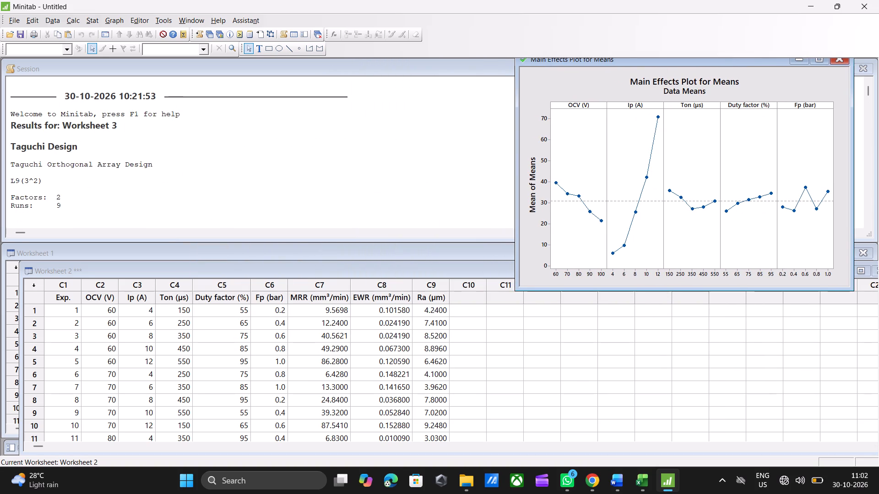
scroll(253, 139, "down", 5)
scroll(253, 139, "up", 1)
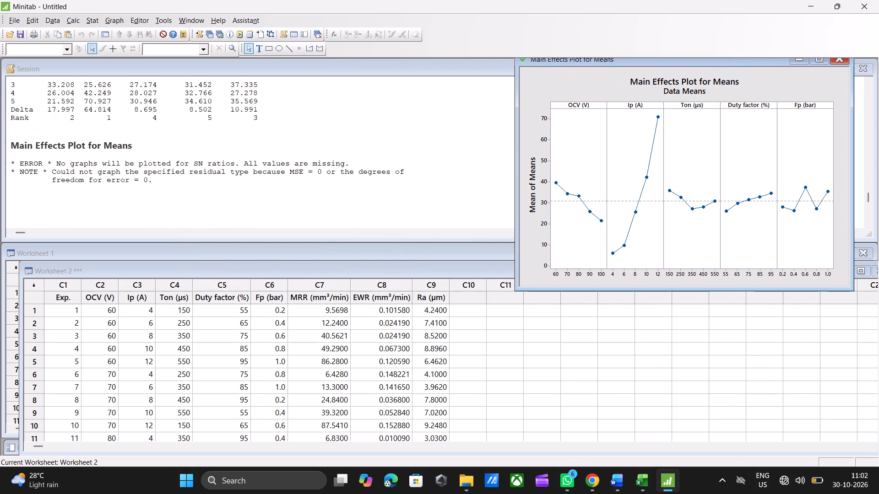
scroll(253, 139, "up", 2)
scroll(253, 139, "down", 1)
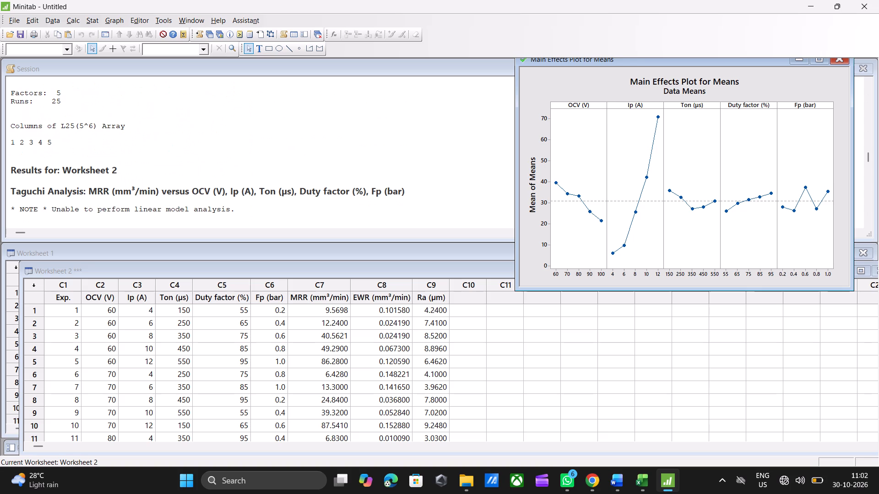
scroll(253, 139, "down", 3)
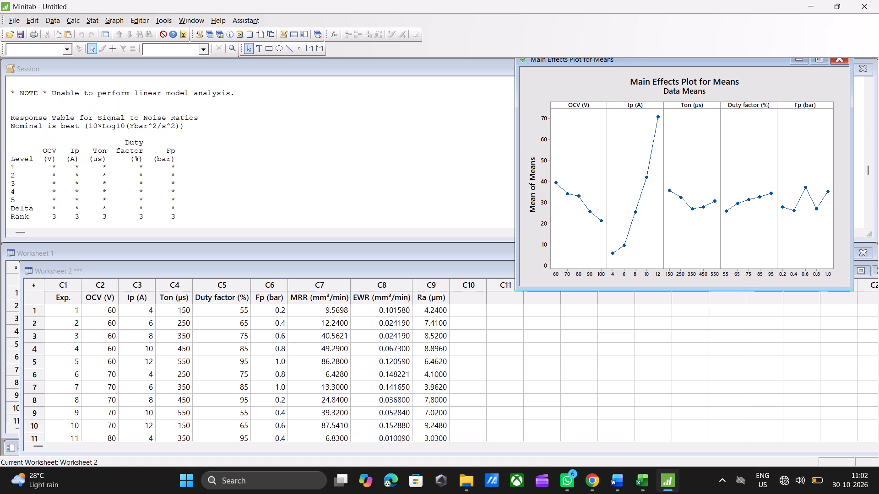
scroll(253, 139, "down", 5)
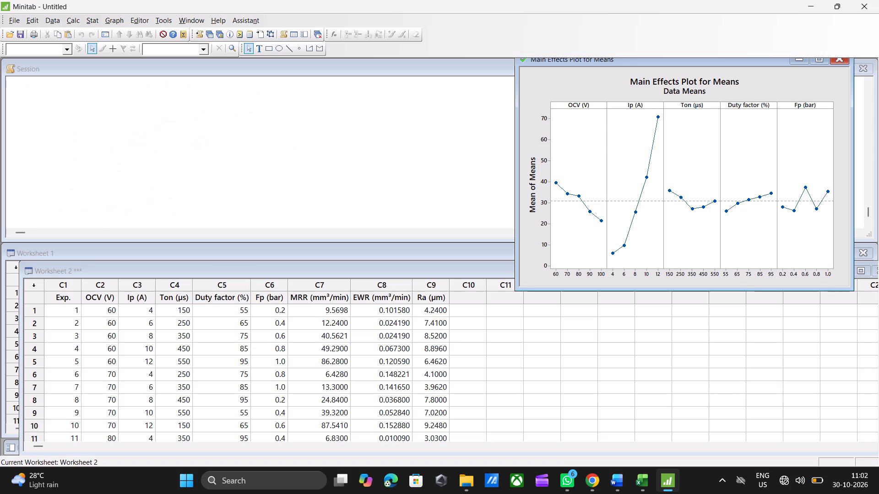
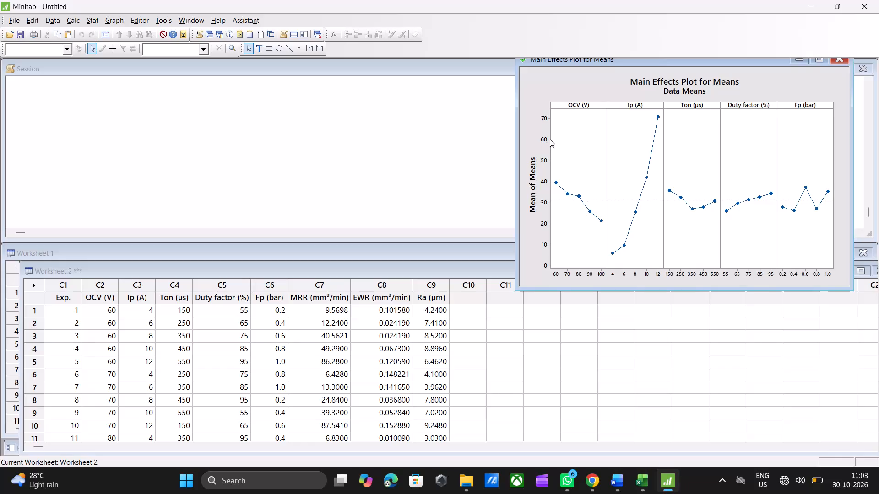
Reposition the Main Effects Plot for Means window so its entire frame and title bar sit inside the workspace.
left_click_drag(536, 60, 486, 75)
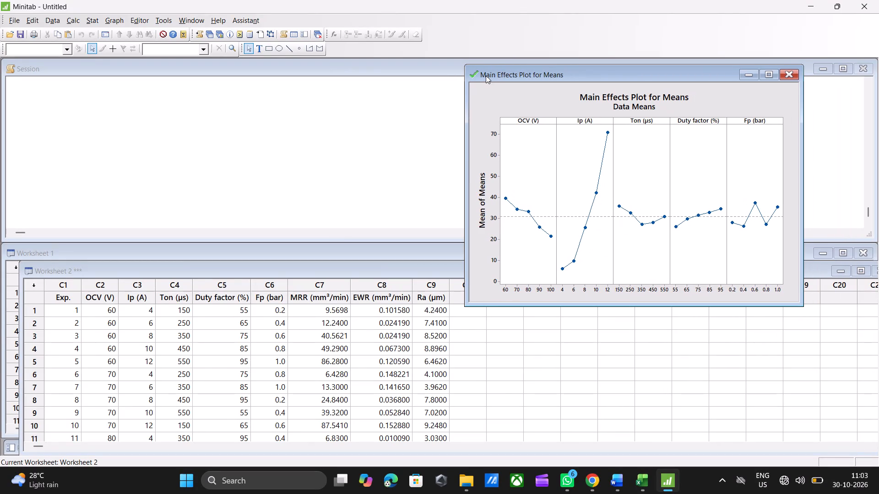
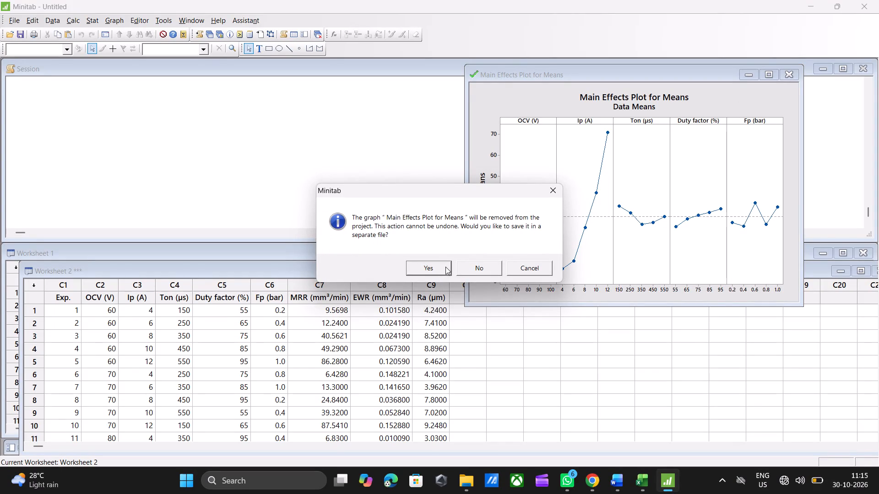
Discard the Main Effects Plot for Means without saving it to a separate file.
left_click(460, 262)
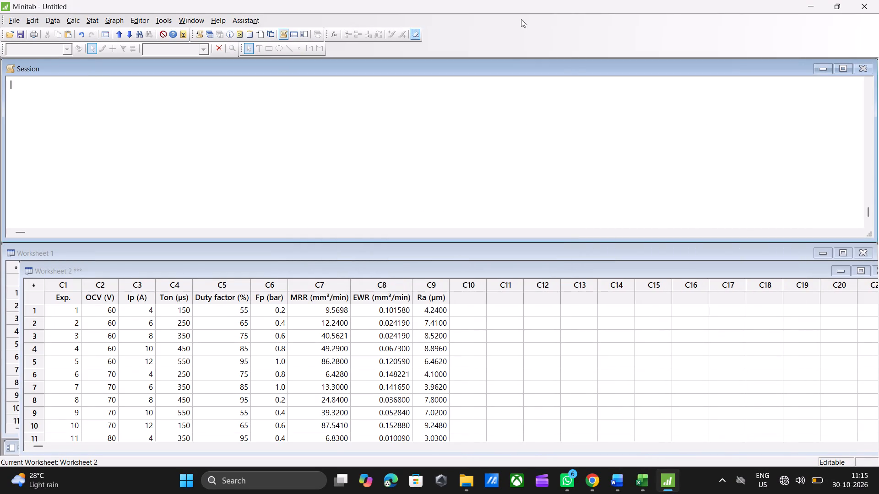
Close Minitab, saving the project as Minitab 1 in the adm folder on the D: drive.
left_click(866, 5)
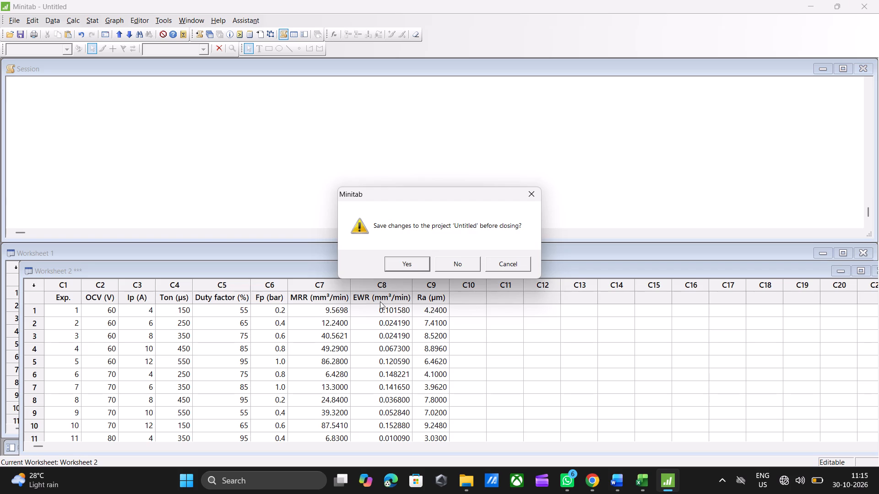
left_click(413, 260)
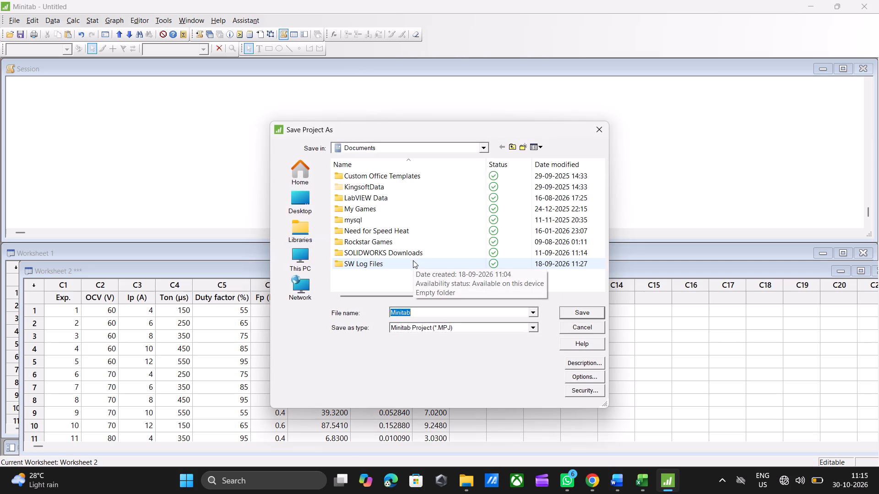
key("Right")
key("space")
type("1")
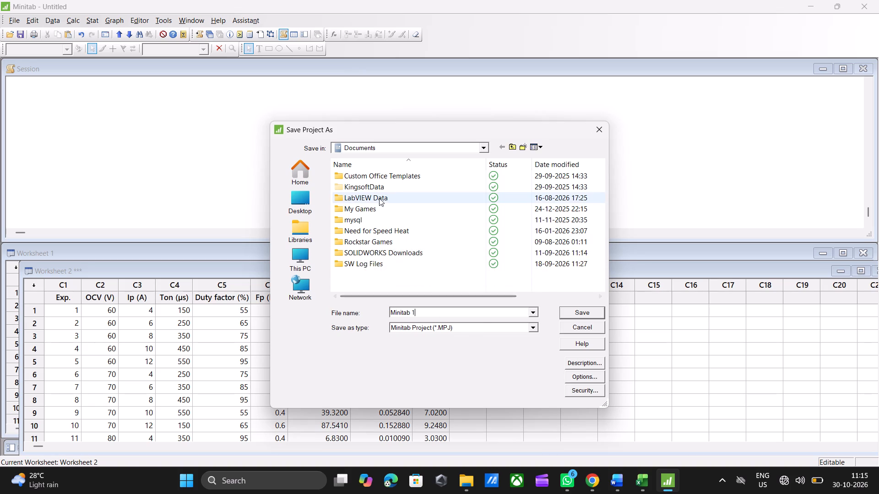
left_click(303, 253)
double_click(525, 185)
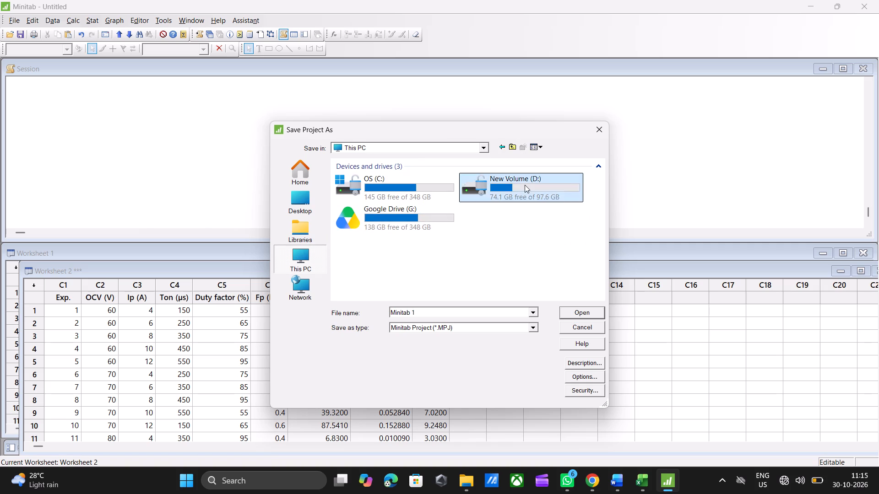
double_click(373, 198)
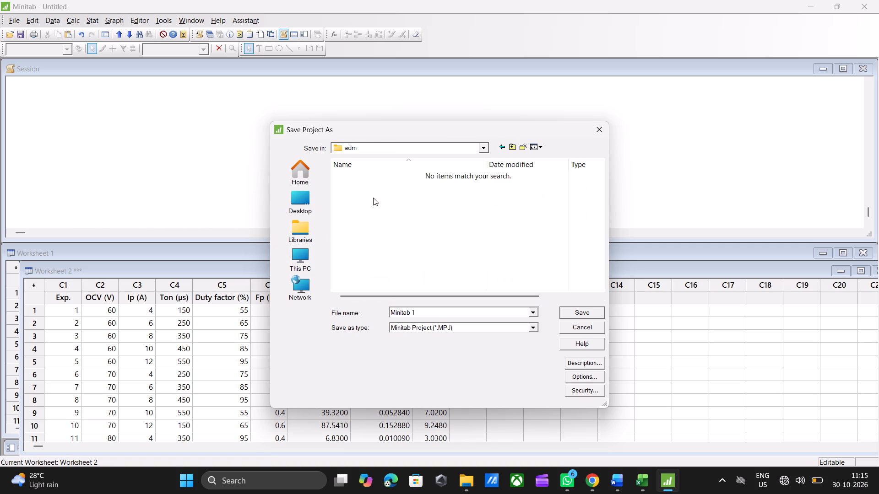
left_click(599, 317)
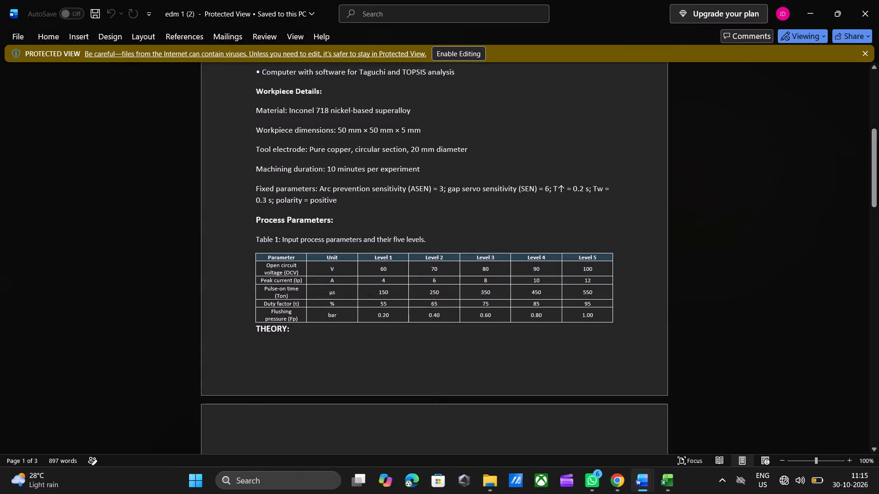
Close the edm 1 (2) Word document and the Book1 Excel workbook, discarding the workbook's changes and the copied clipboard data.
triple_click(878, 0)
triple_click(878, 0)
triple_click(878, 0)
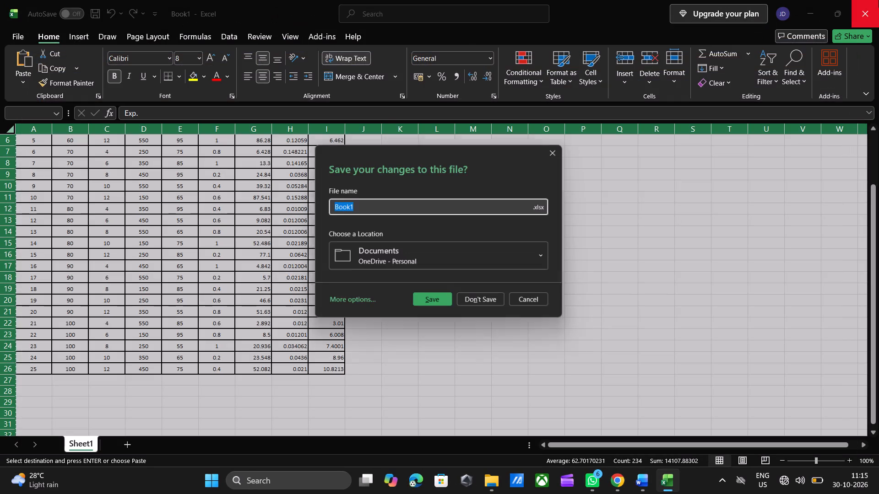
left_click_drag(878, 0, 501, 186)
left_click(496, 305)
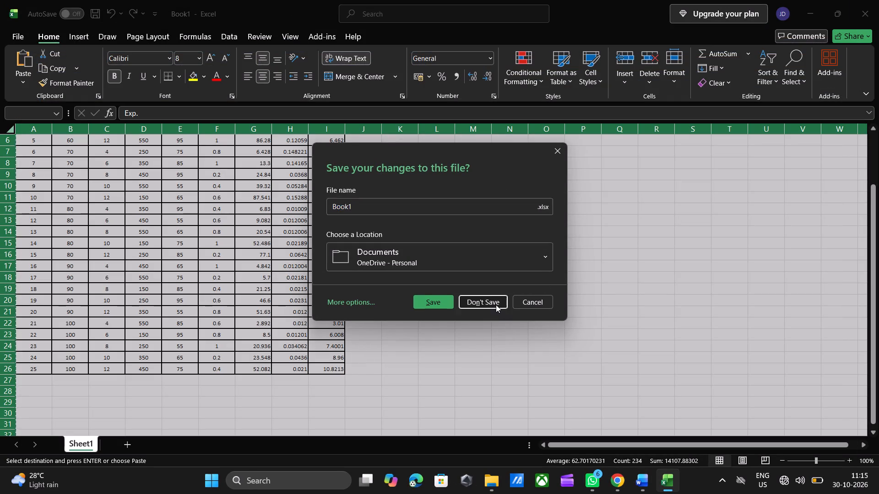
left_click(458, 287)
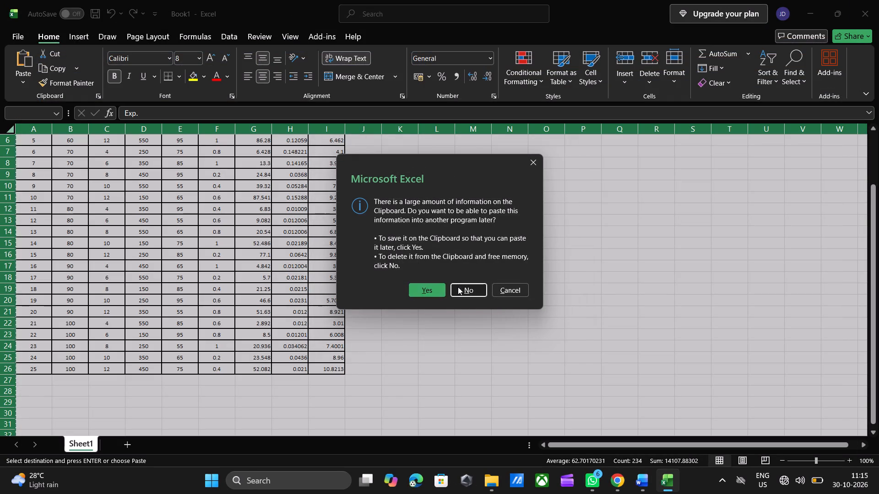
Close the remaining Chrome, Word and File Explorer windows to return to the desktop.
triple_click(878, 0)
triple_click(878, 0)
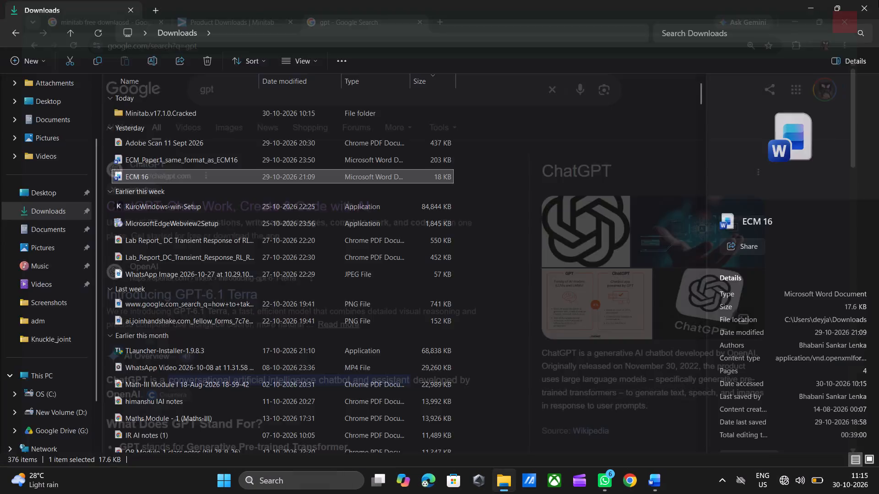
triple_click(878, 0)
double_click(878, 0)
left_click_drag(878, 0, 780, 160)
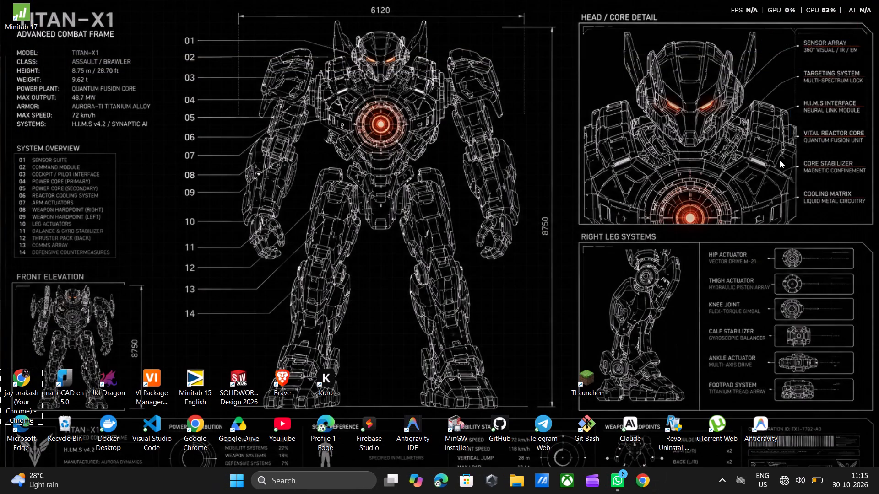
left_click_drag(780, 160, 726, 395)
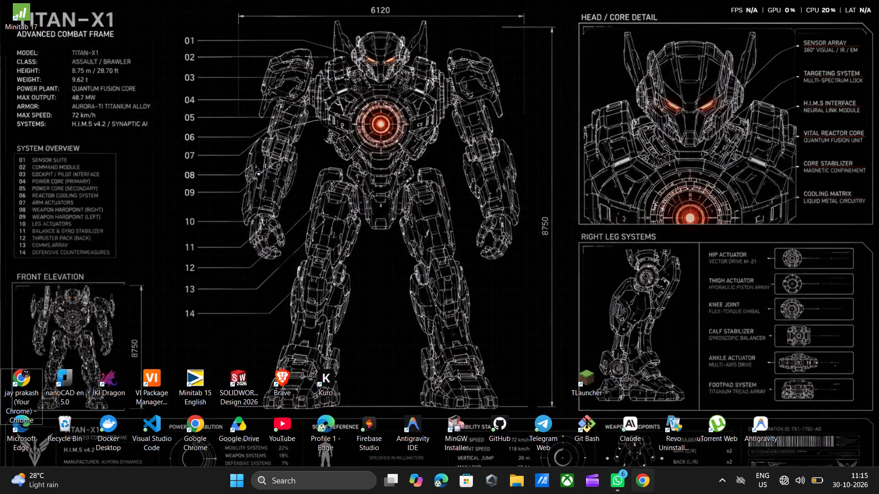
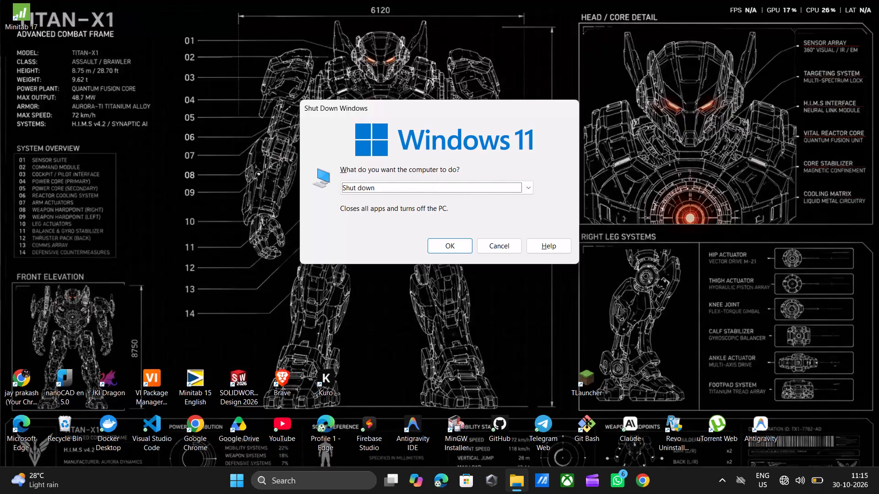
Shut down the computer.
key("Return")
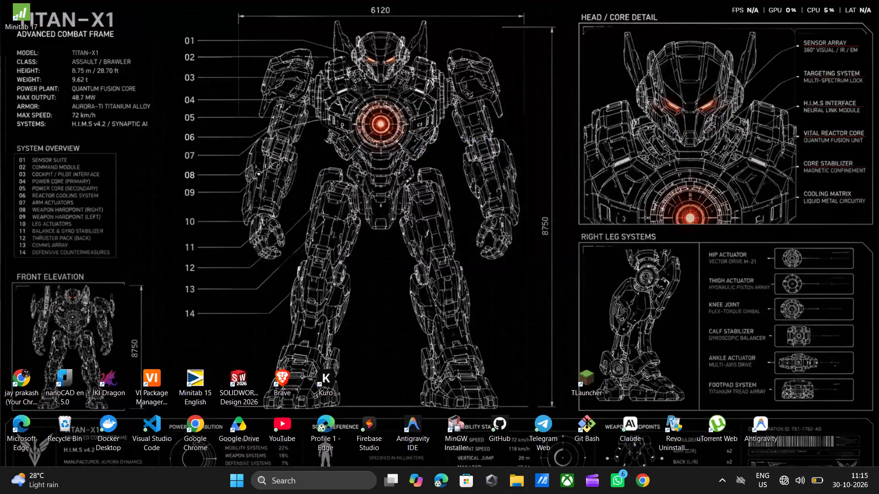